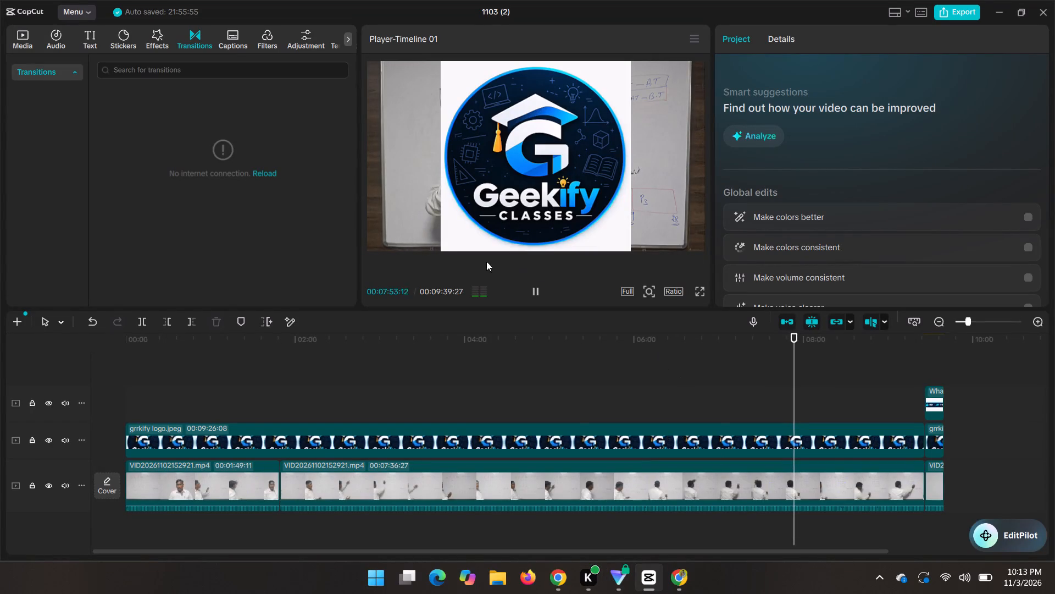
Apply automatic background removal to the long Geekify logo clip on the timeline.
click(577, 439)
click(565, 199)
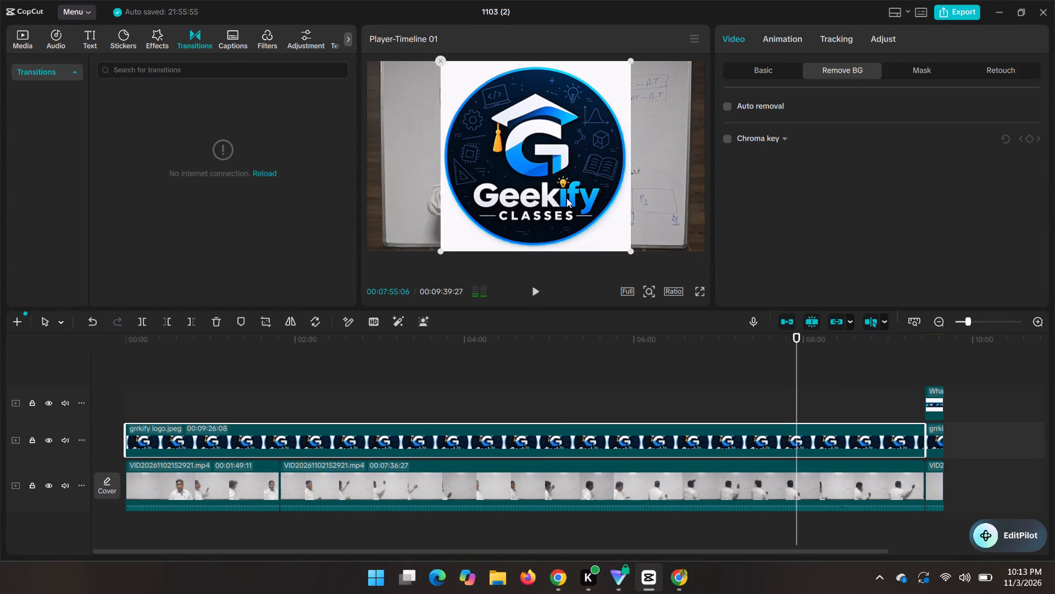
click(730, 106)
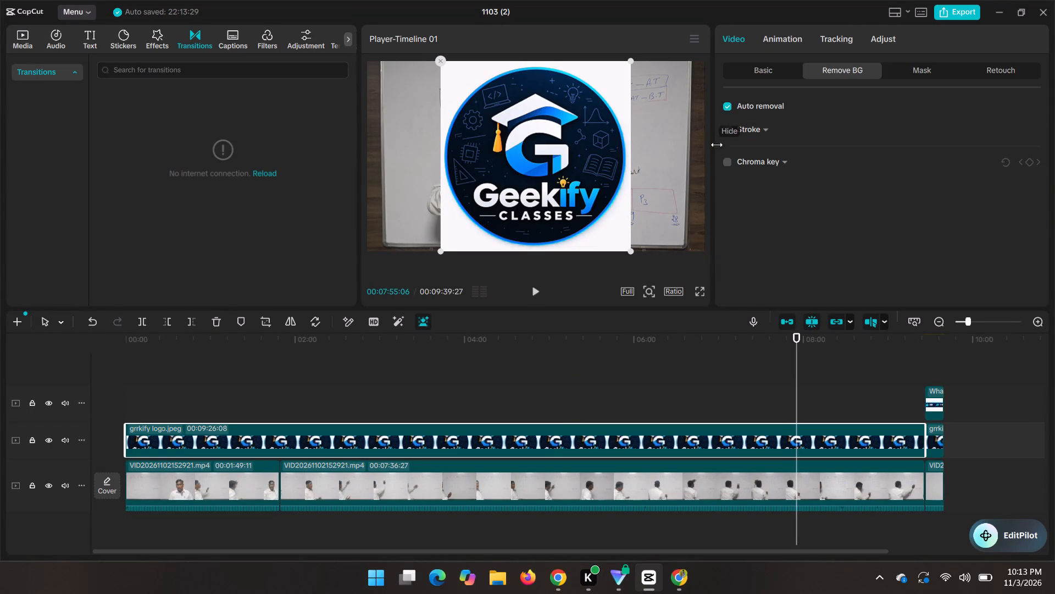
Shrink the Geekify logo to a small watermark in the video frame's upper-left corner and check it in full-screen preview.
drag(632, 255, 532, 186)
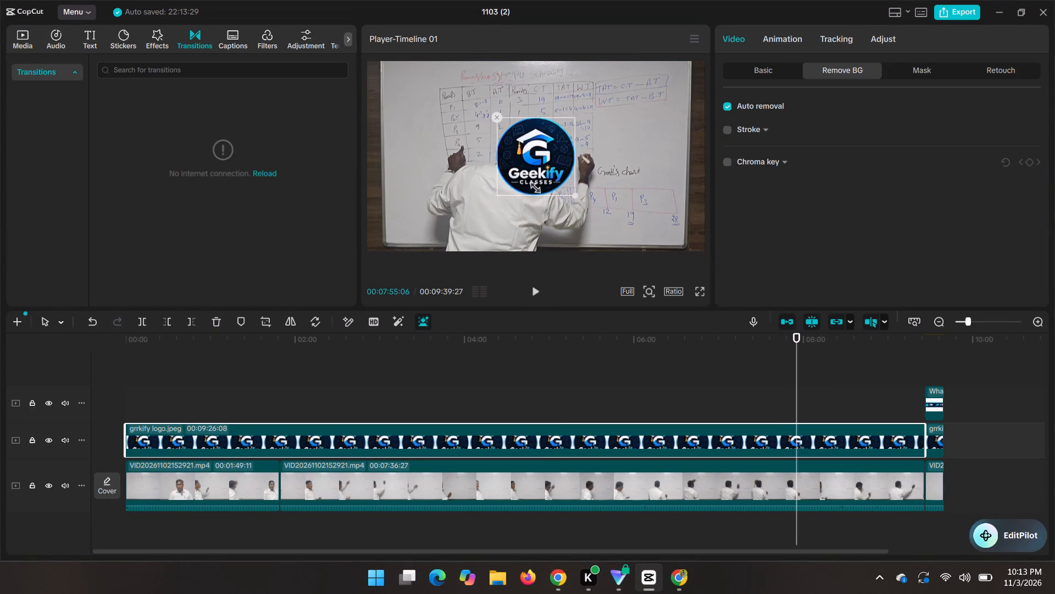
drag(532, 186, 510, 172)
drag(537, 150, 394, 105)
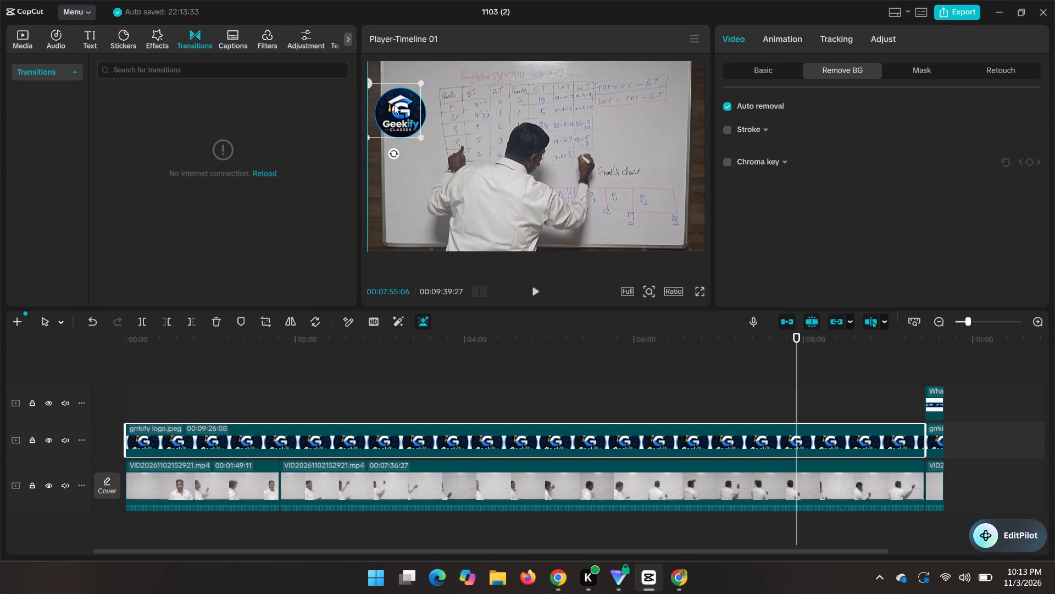
drag(394, 105, 400, 87)
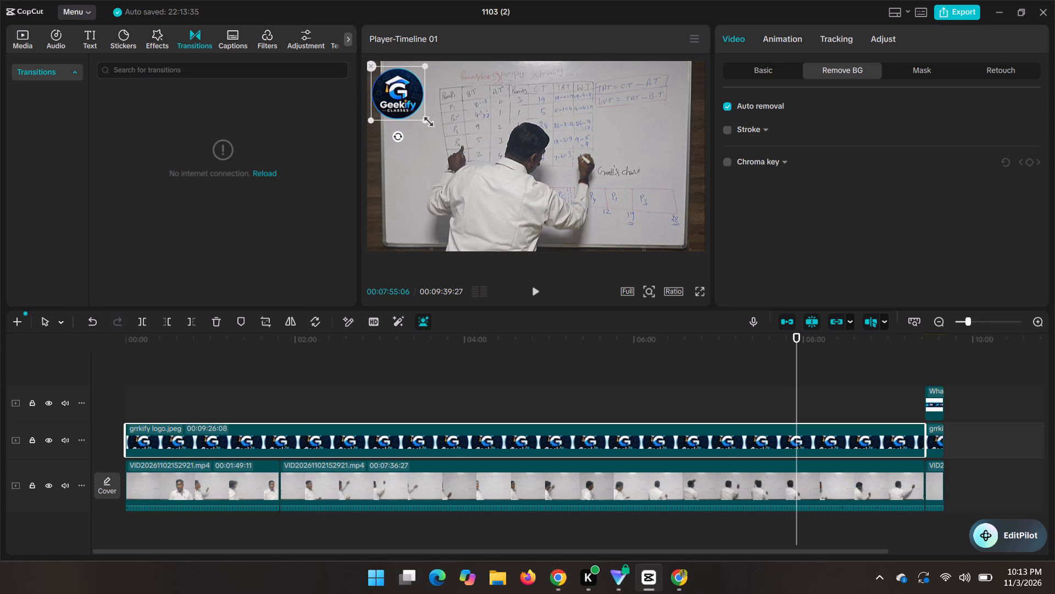
drag(425, 119, 417, 114)
drag(406, 97, 402, 94)
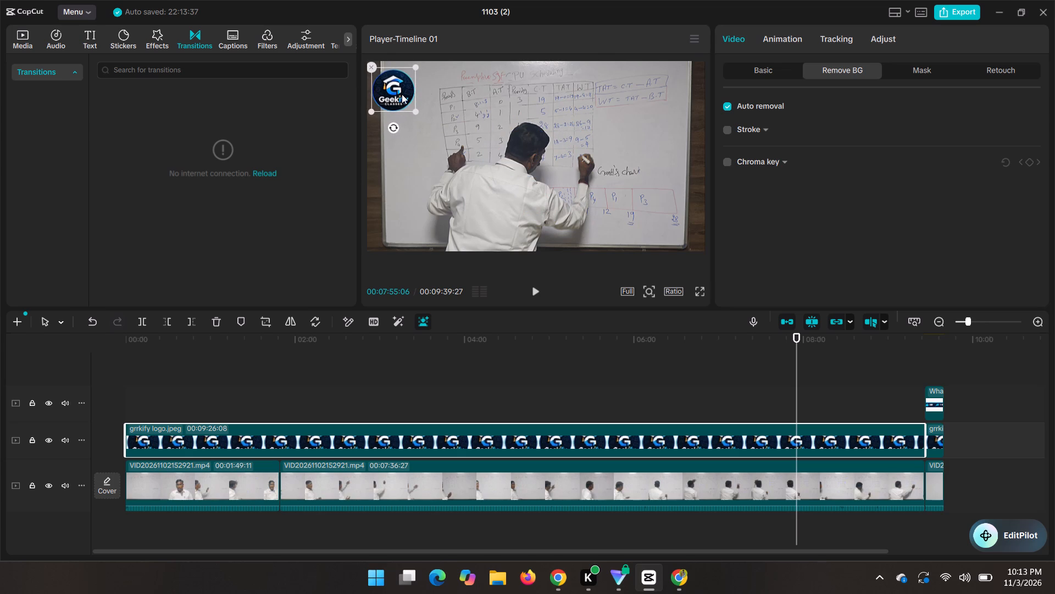
drag(402, 94, 397, 87)
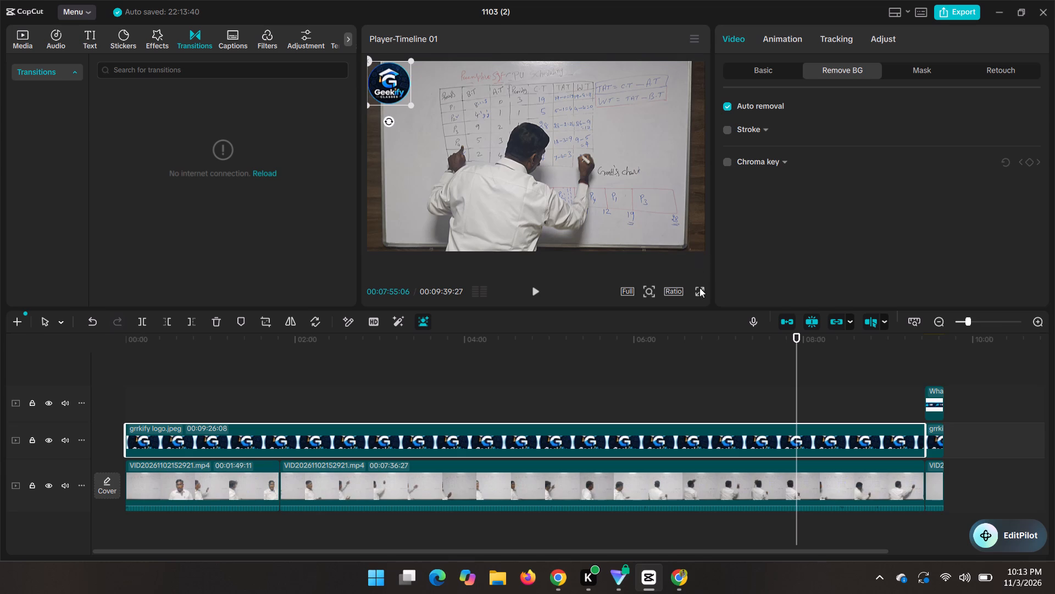
click(699, 288)
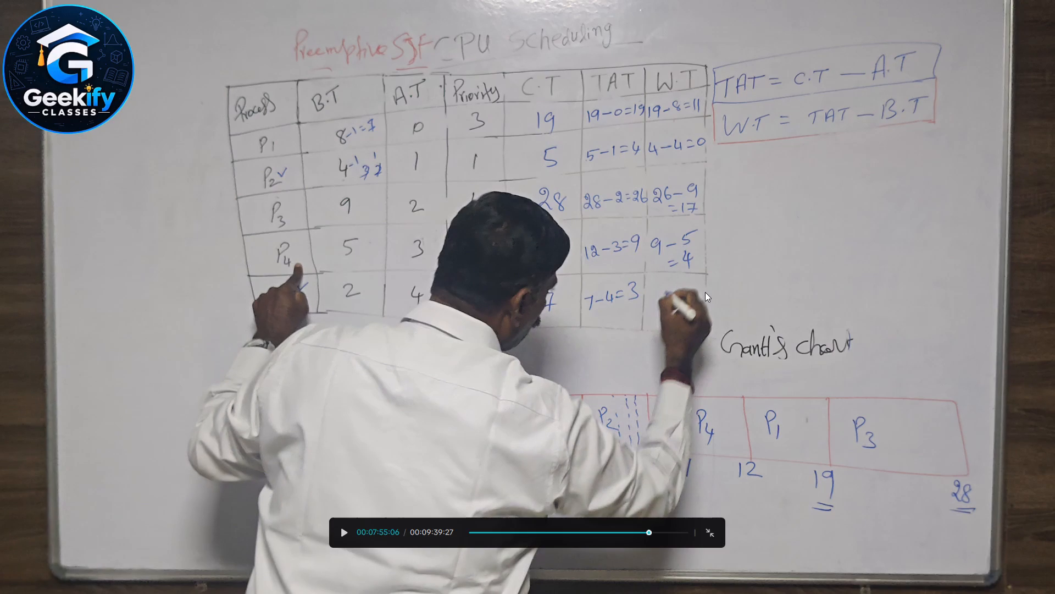
key(Escape)
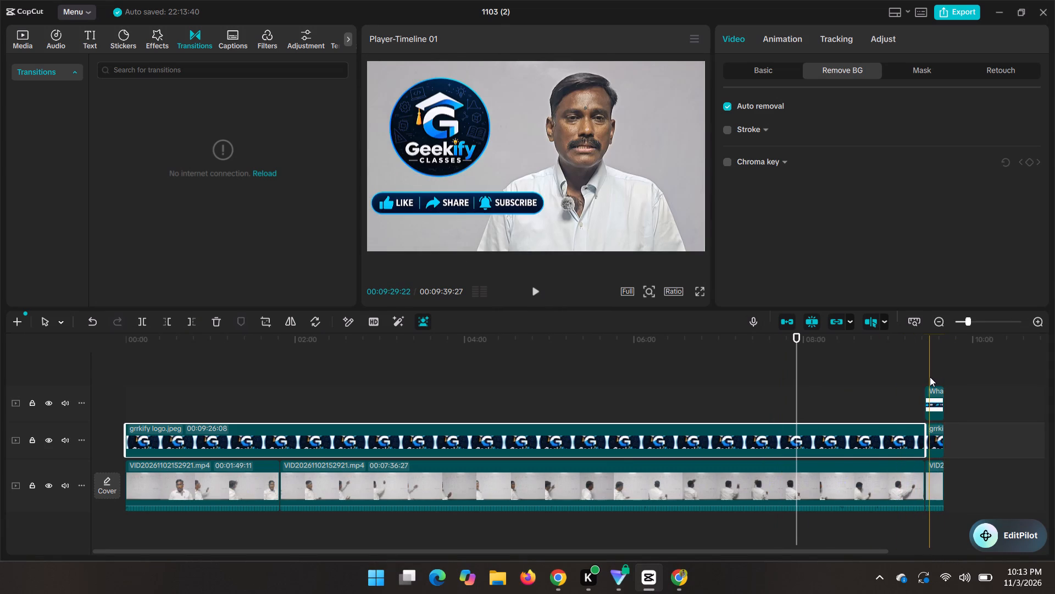
Reload the transitions library and look through the Basic category for a suitable transition.
click(200, 35)
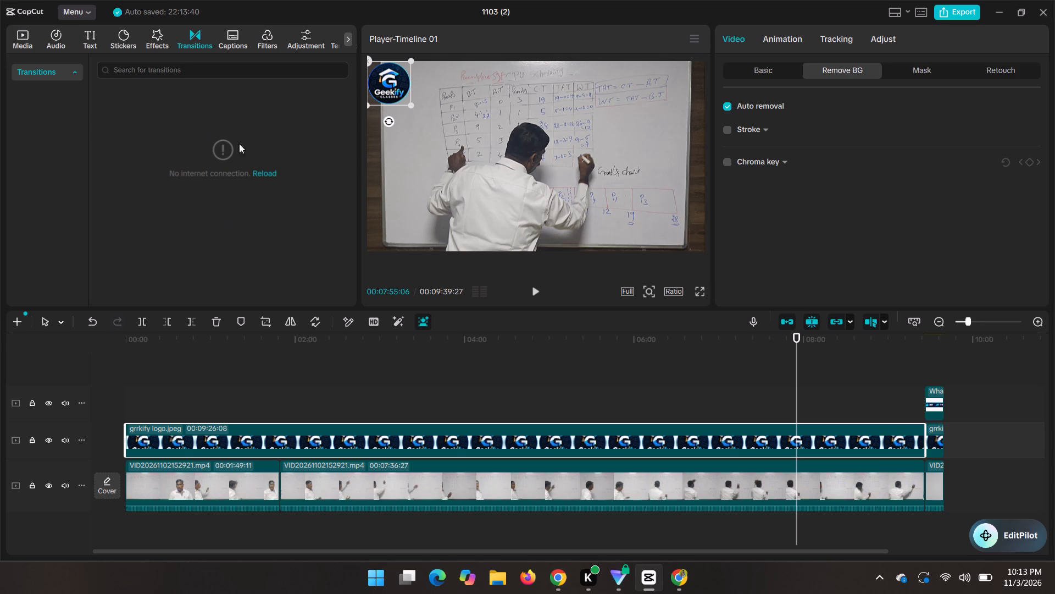
click(260, 176)
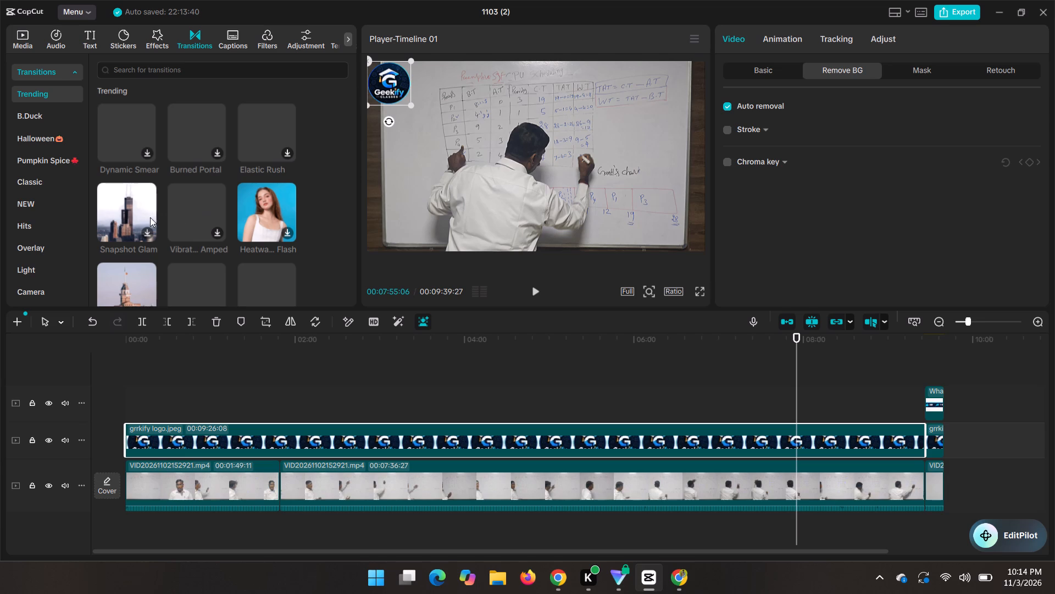
scroll(43, 245, down, 2)
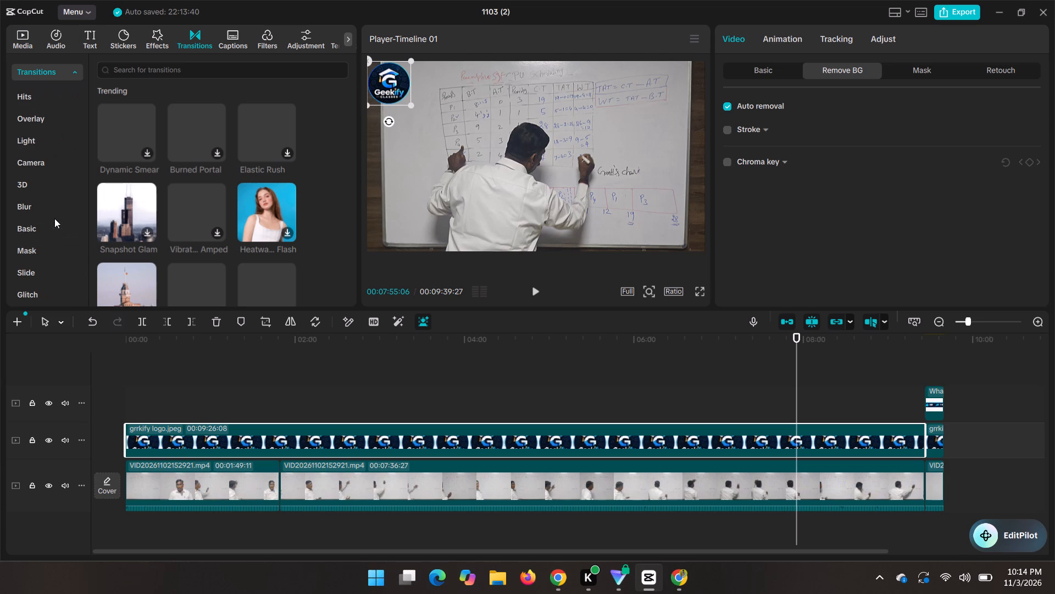
click(54, 223)
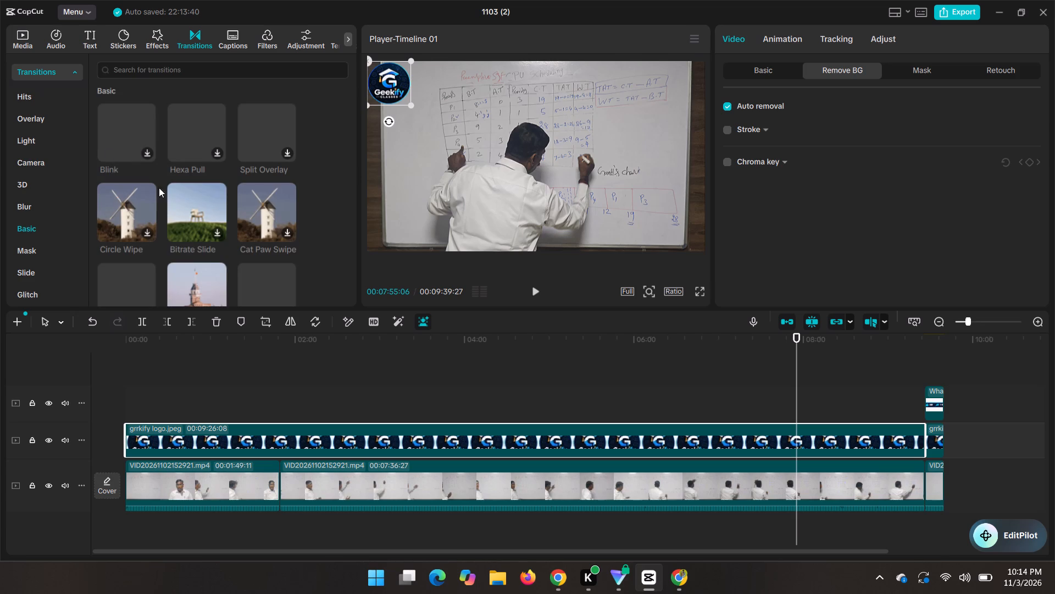
scroll(185, 169, down, 1)
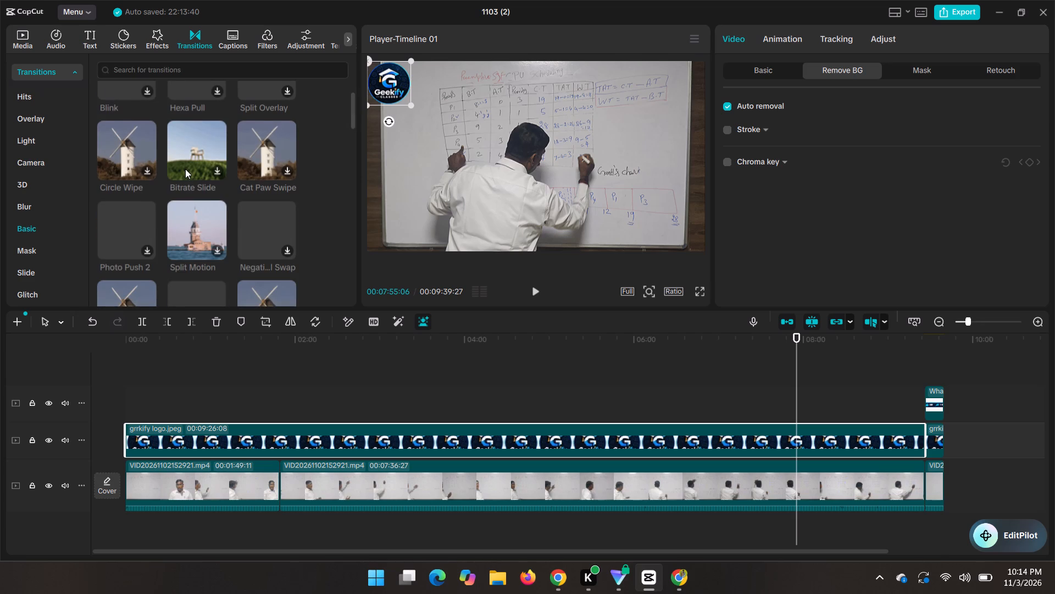
scroll(185, 169, down, 2)
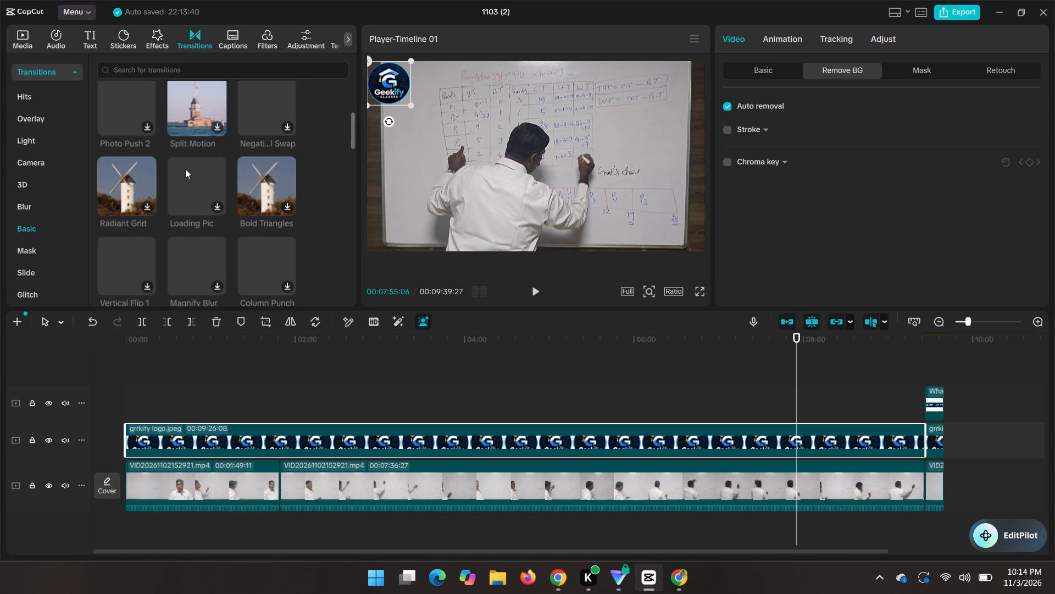
scroll(185, 169, down, 2)
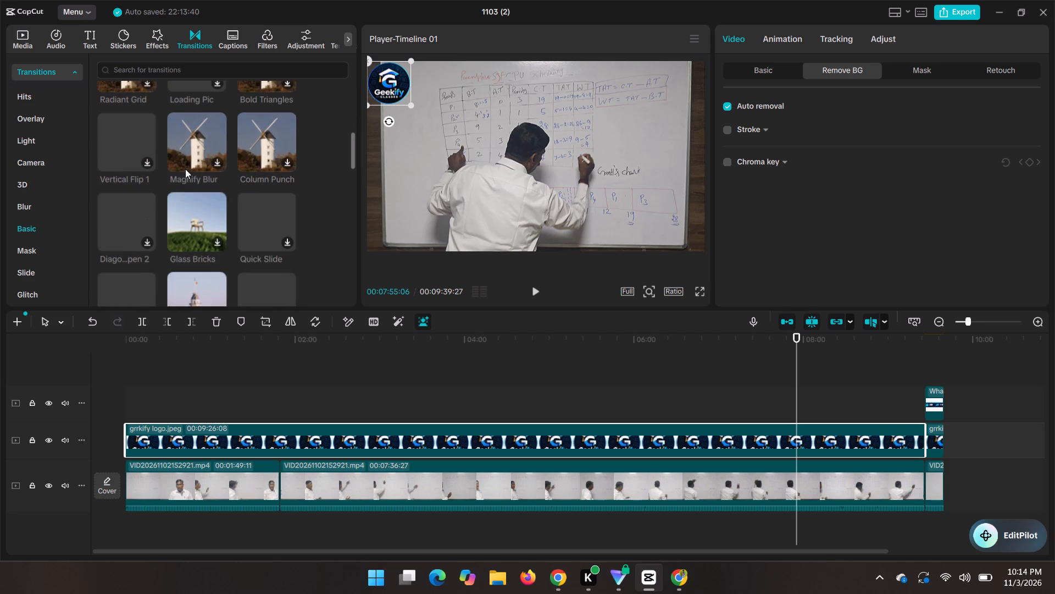
scroll(185, 169, down, 3)
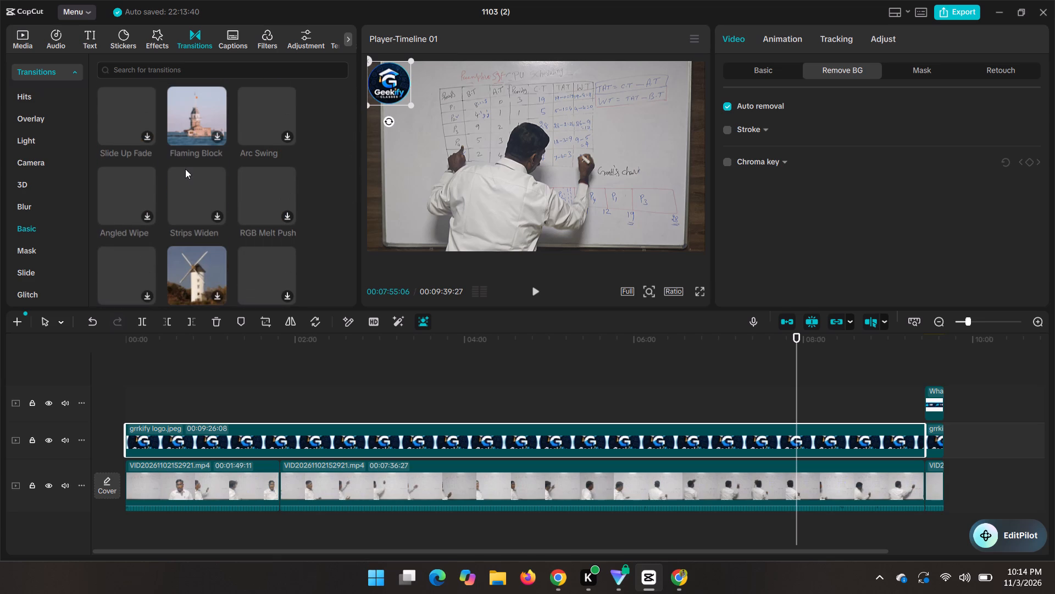
scroll(185, 169, up, 8)
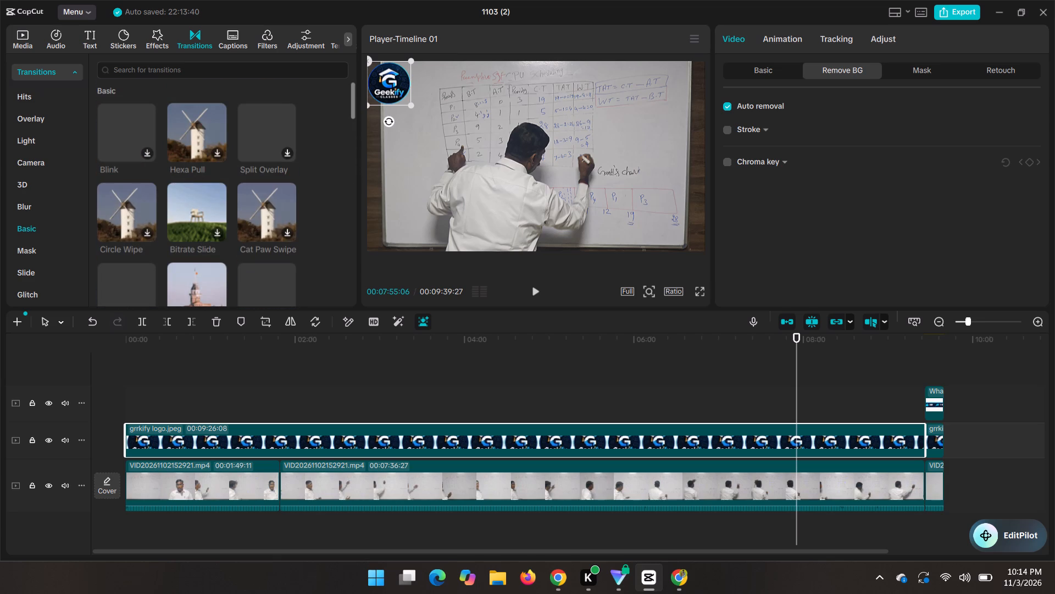
Search the transitions library for "fade scan".
click(210, 73)
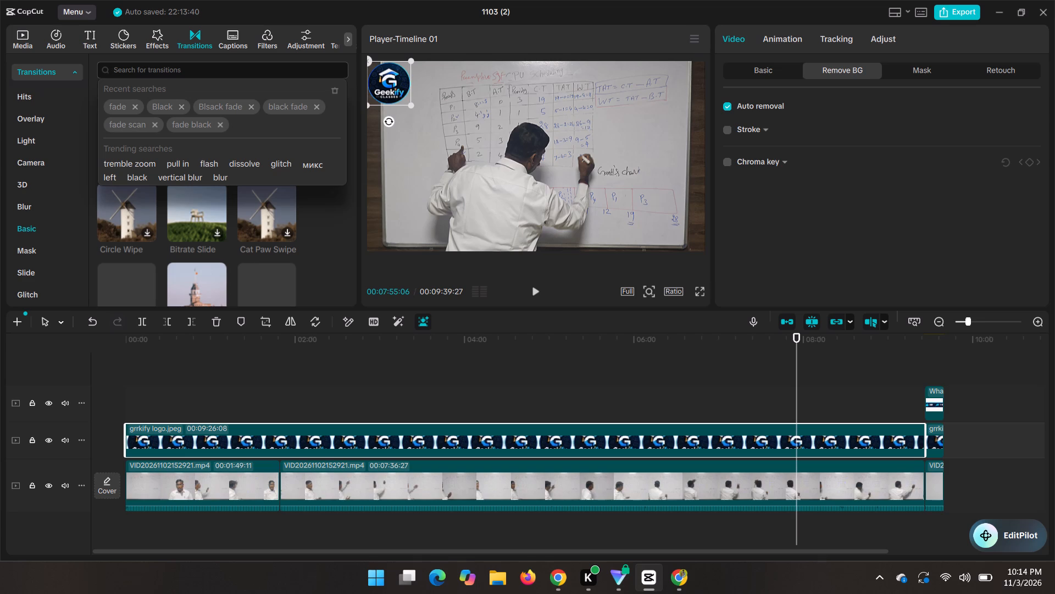
text(fade)
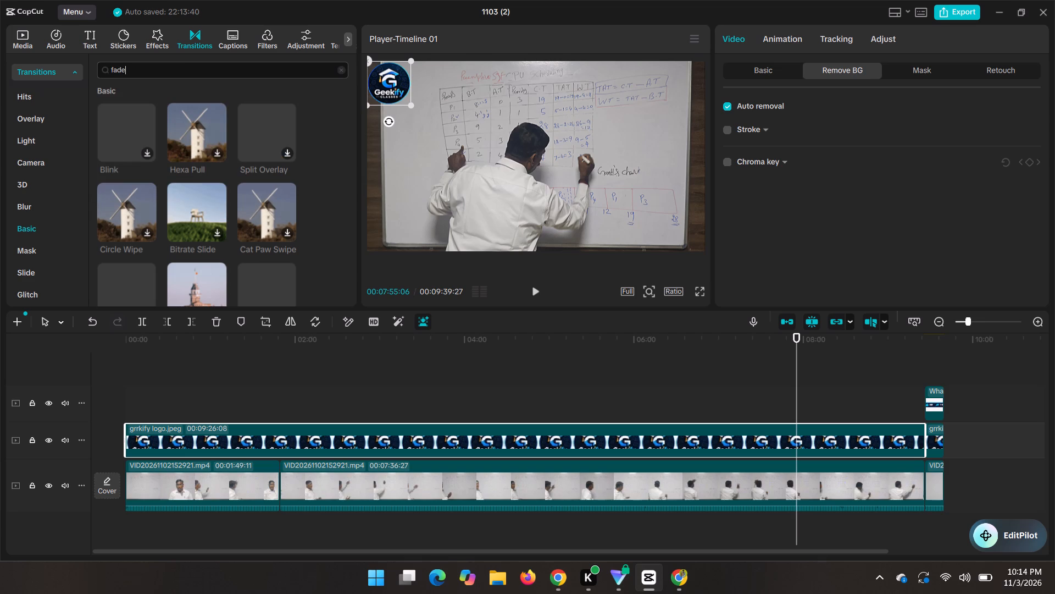
key(space)
text(s)
text(ca)
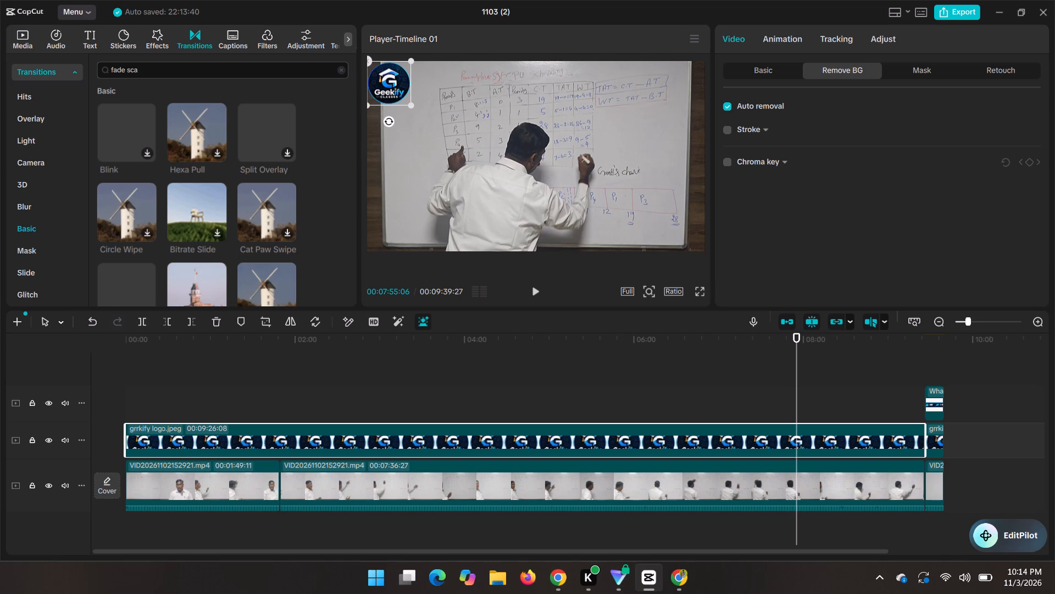
key(n)
key(backslash)
key(Return)
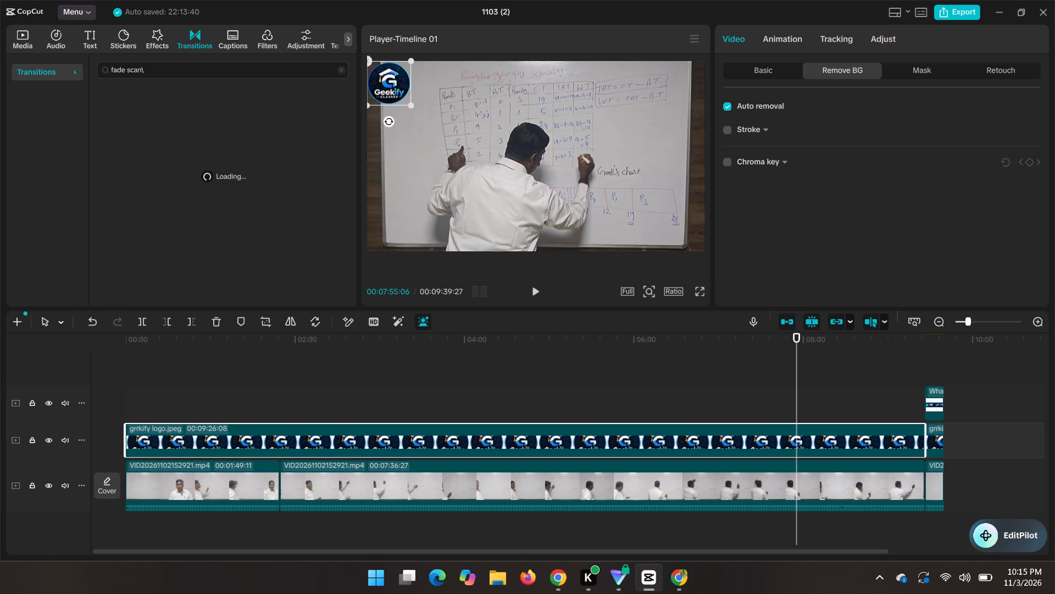
key(BackSpace)
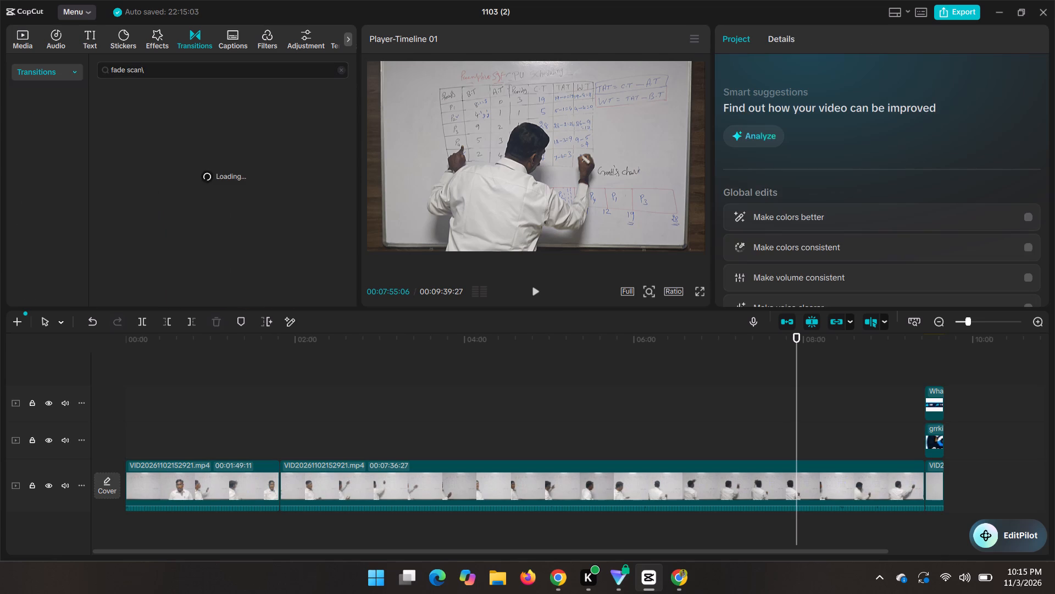
click(210, 73)
click(210, 73)
key(BackSpace)
key(Return)
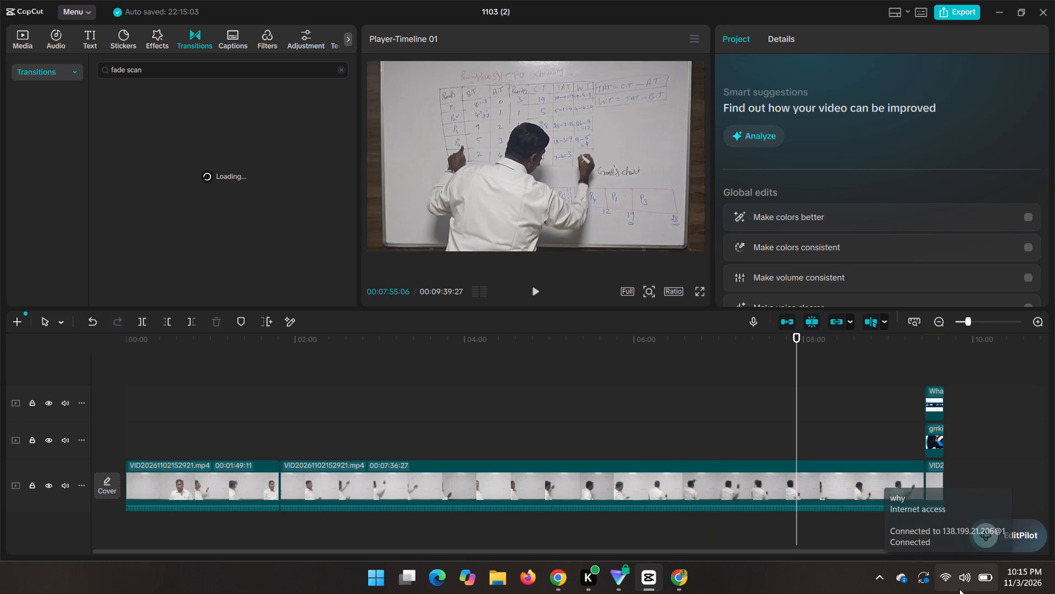
Switch the computer's Wi-Fi connection to the open KLU_WIFI network.
click(949, 378)
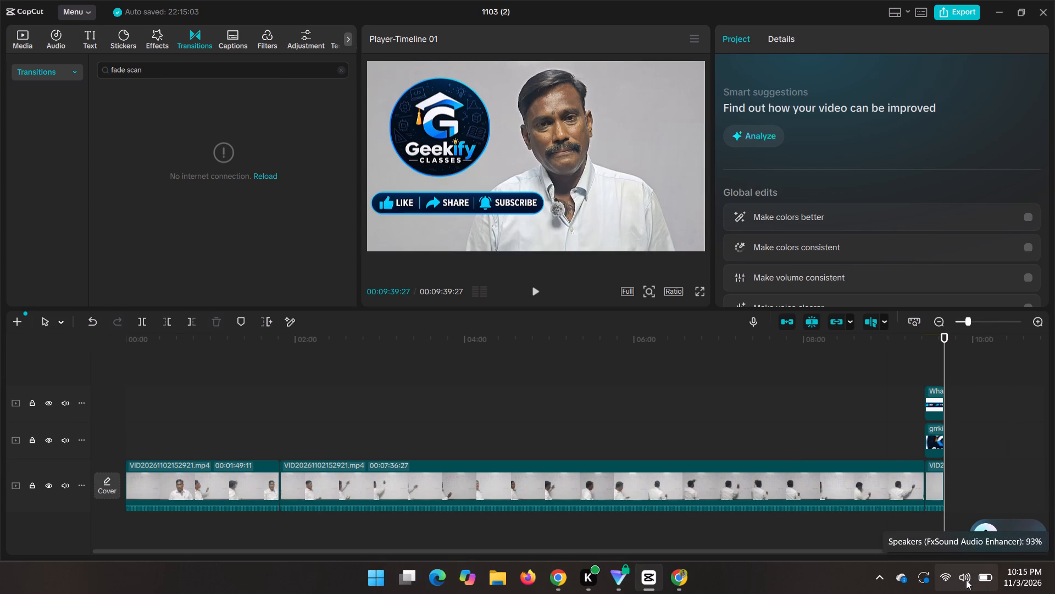
click(966, 580)
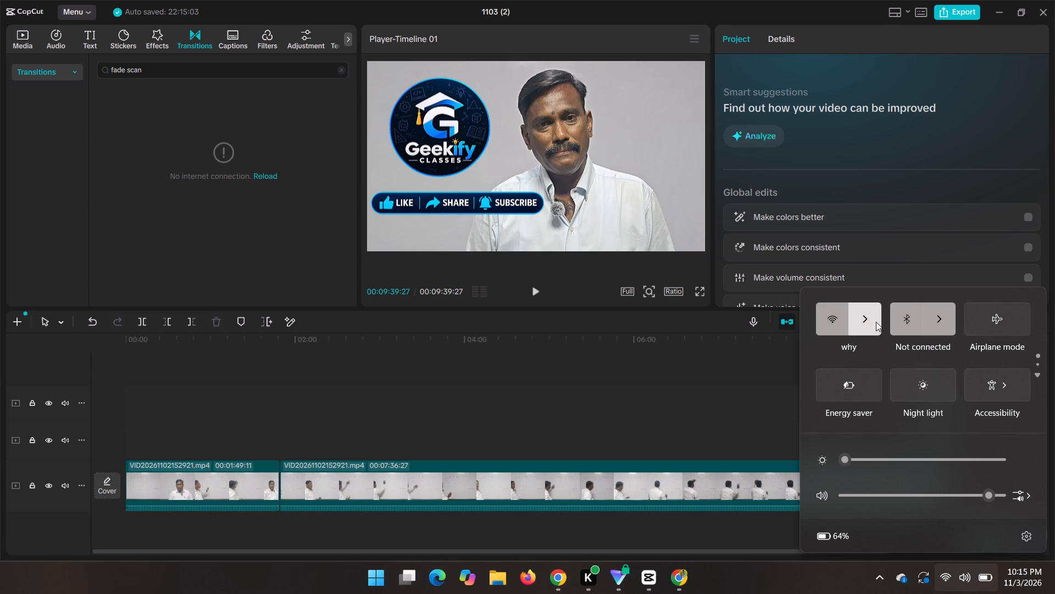
click(876, 322)
scroll(929, 366, down, 1)
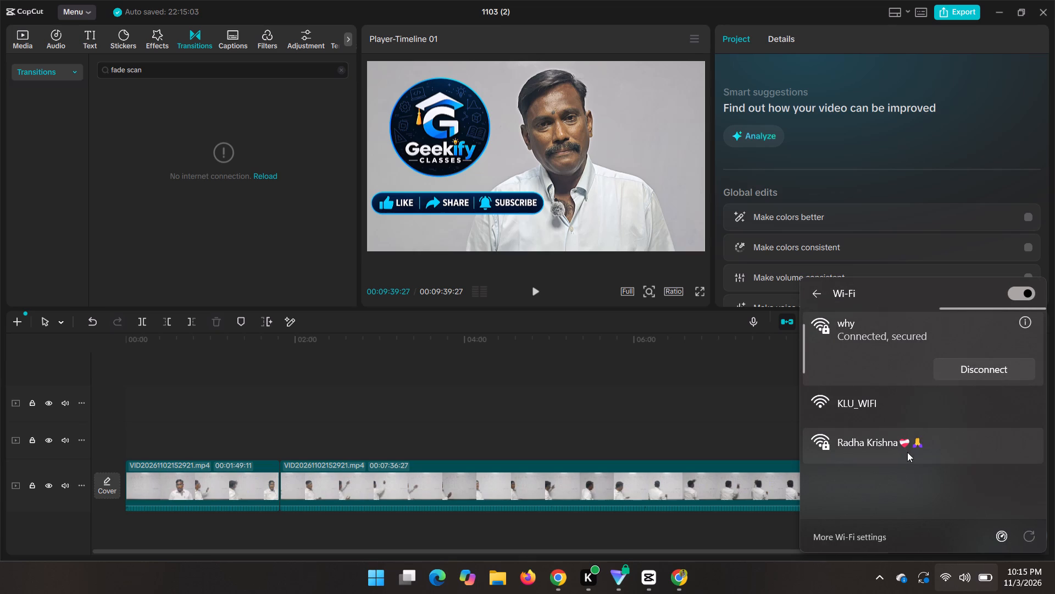
scroll(914, 440, down, 1)
click(919, 417)
click(948, 460)
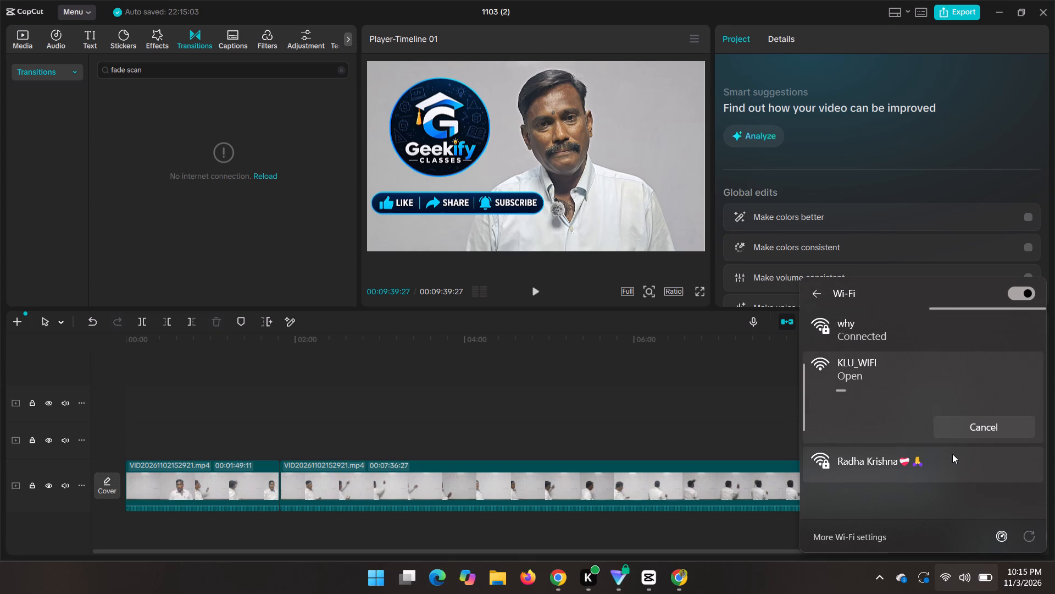
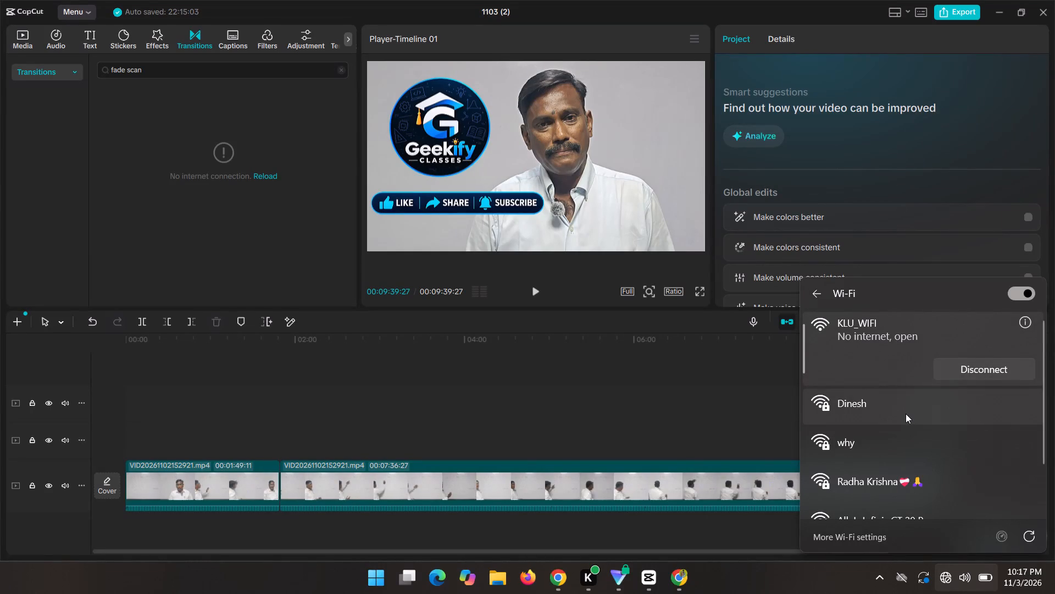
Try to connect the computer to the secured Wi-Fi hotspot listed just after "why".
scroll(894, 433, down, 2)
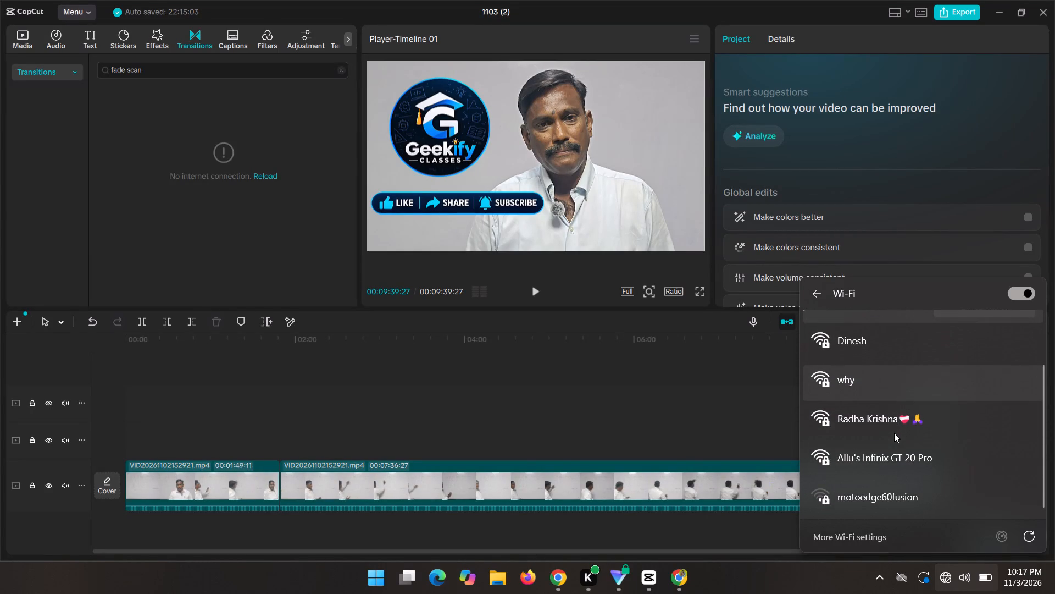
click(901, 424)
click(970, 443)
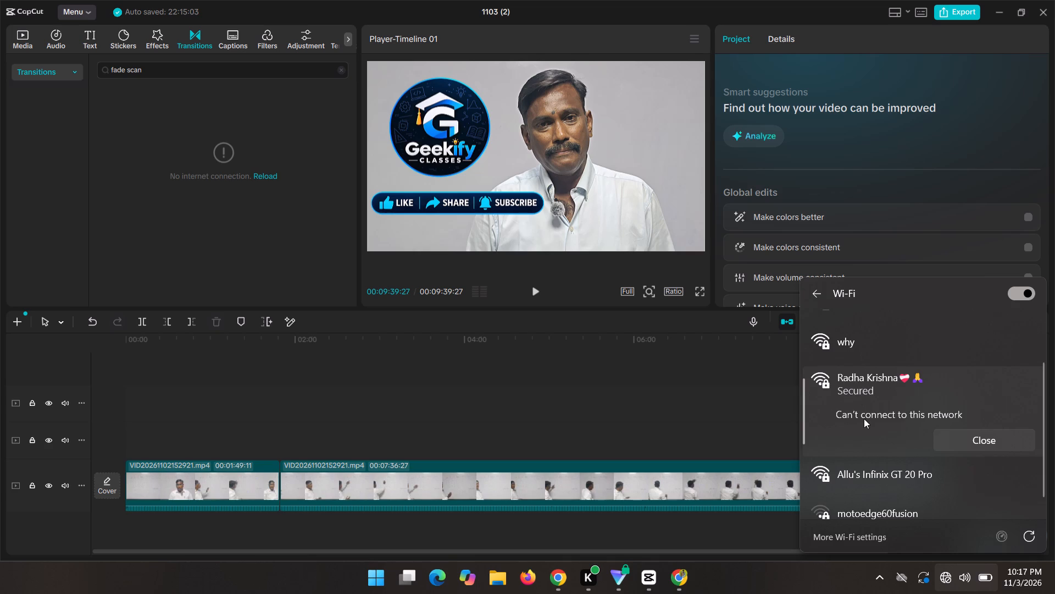
Connect the computer to the secured Wi-Fi network "why" and return to the video timeline.
click(889, 343)
click(971, 408)
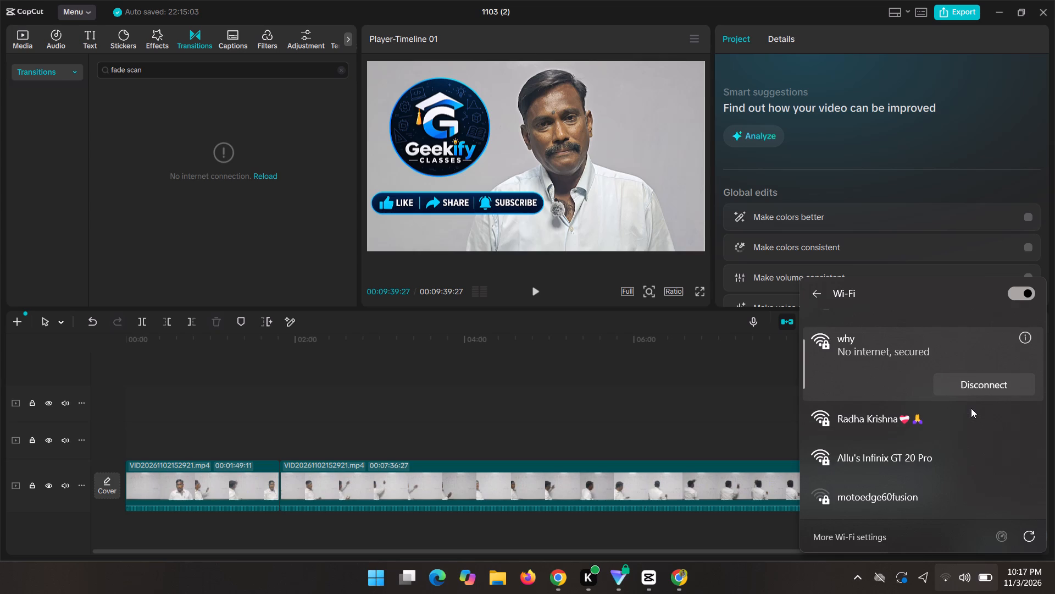
click(741, 413)
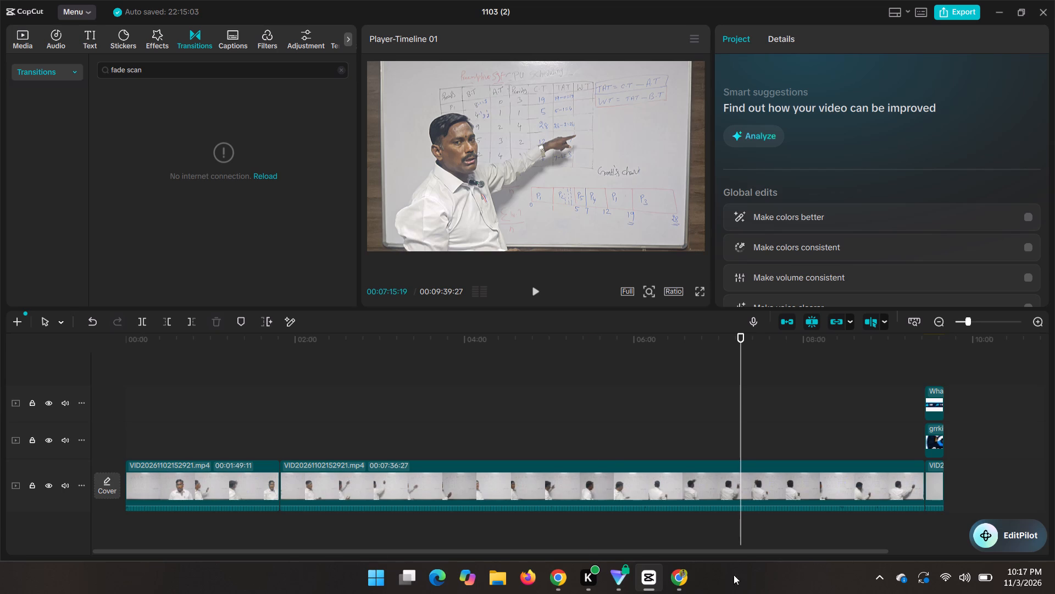
Reload the "fade scan" search results in the transitions library.
click(198, 41)
click(266, 175)
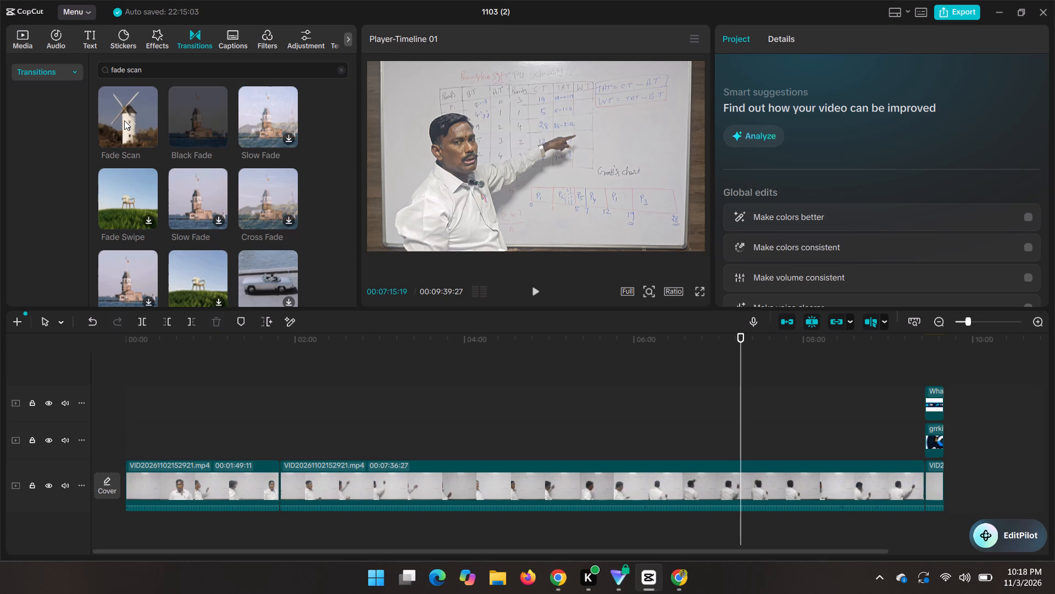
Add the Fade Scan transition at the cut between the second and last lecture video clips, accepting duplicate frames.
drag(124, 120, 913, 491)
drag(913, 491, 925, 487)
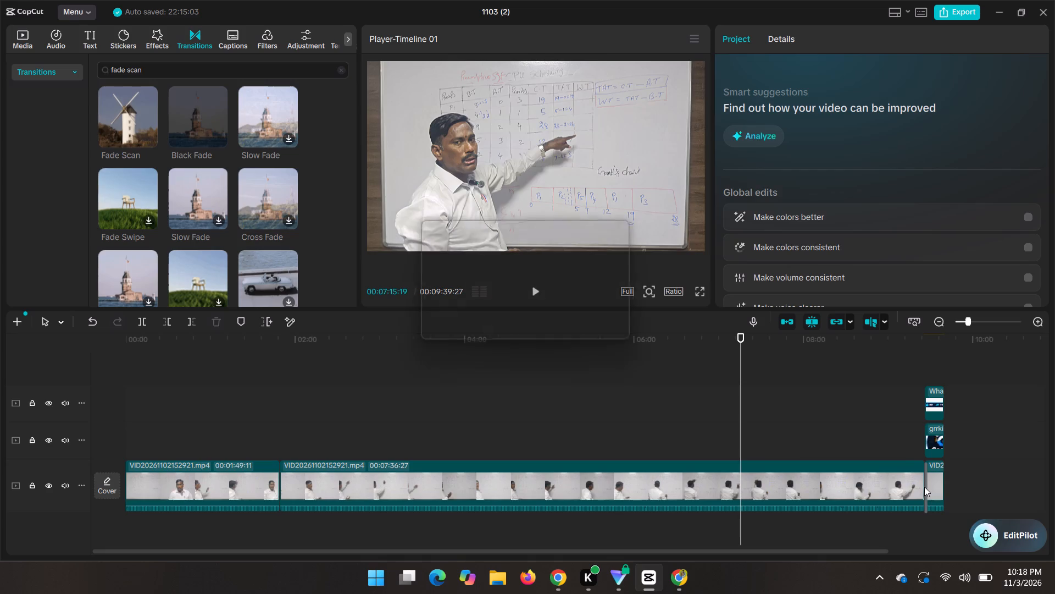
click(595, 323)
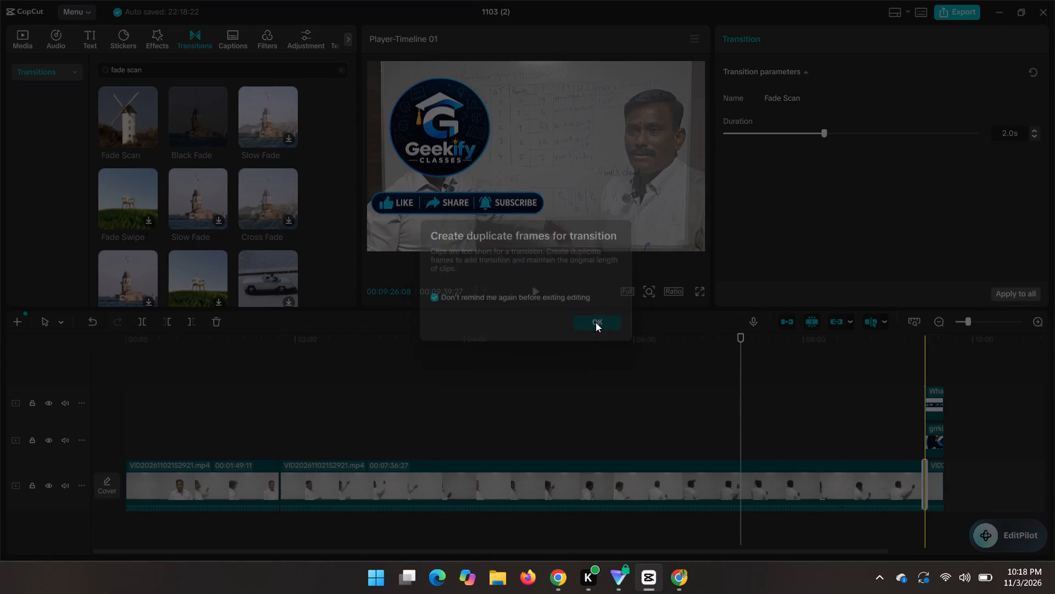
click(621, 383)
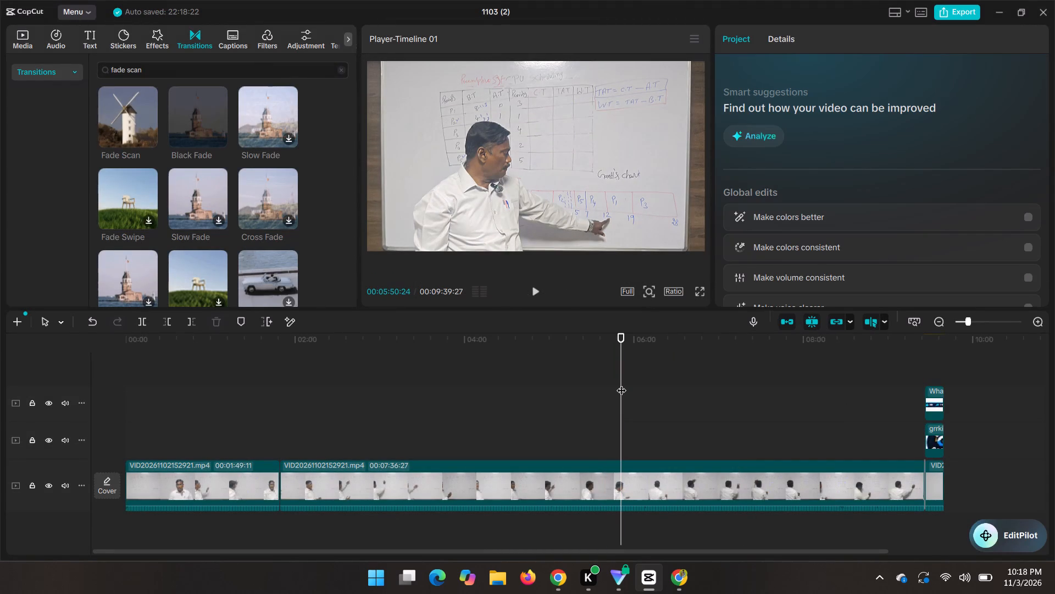
Undo the transition and the preceding deletion to restore the long Geekify logo clip on the timeline.
key(ctrl+z)
key(ctrl+z)
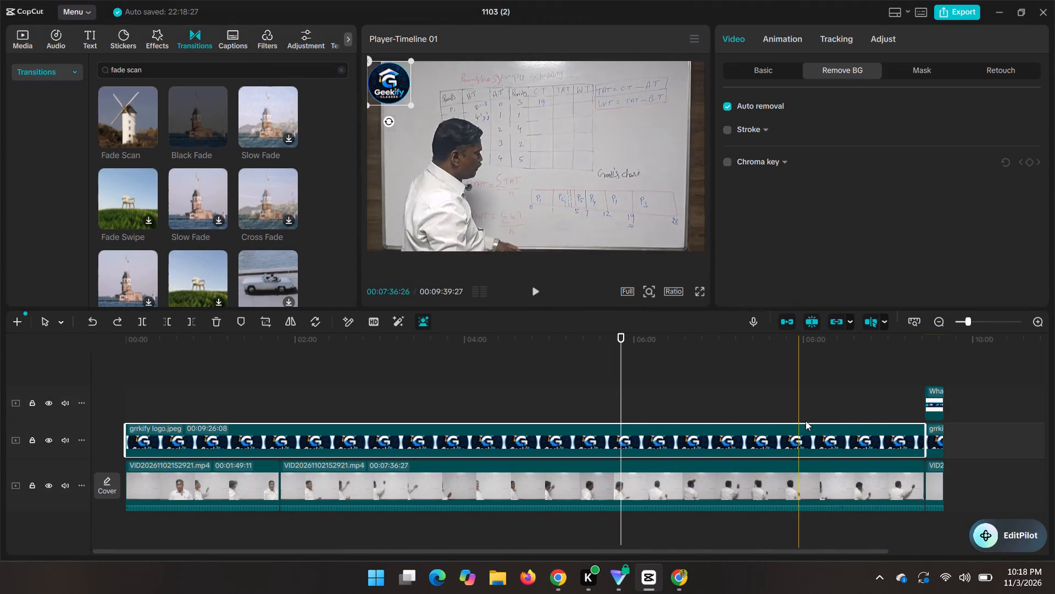
Apply the Fade Scan transition to the cut between the second and last lecture video clips on the main track.
drag(128, 124, 187, 162)
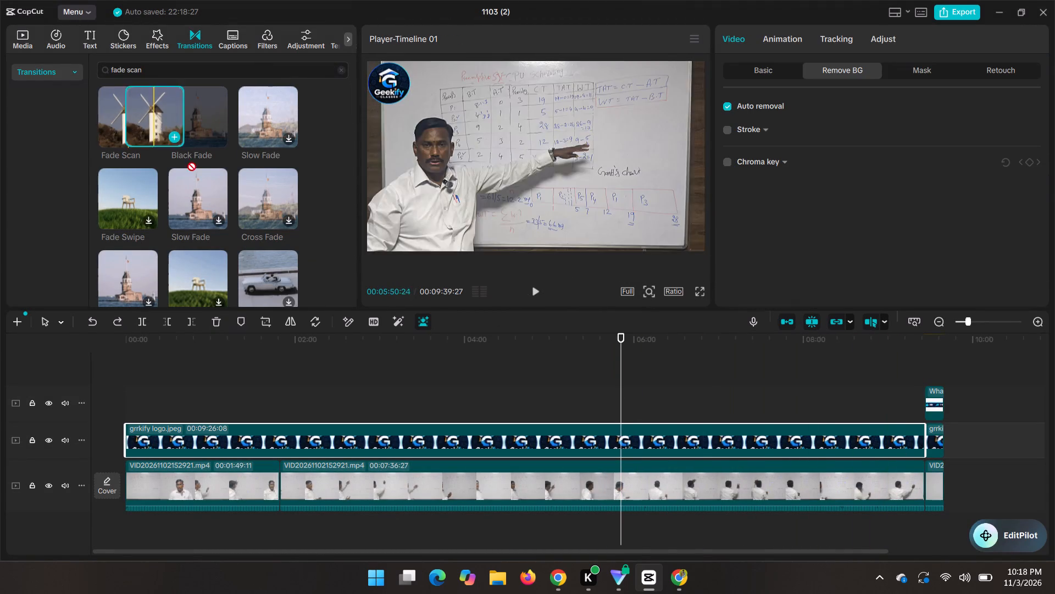
drag(187, 162, 920, 487)
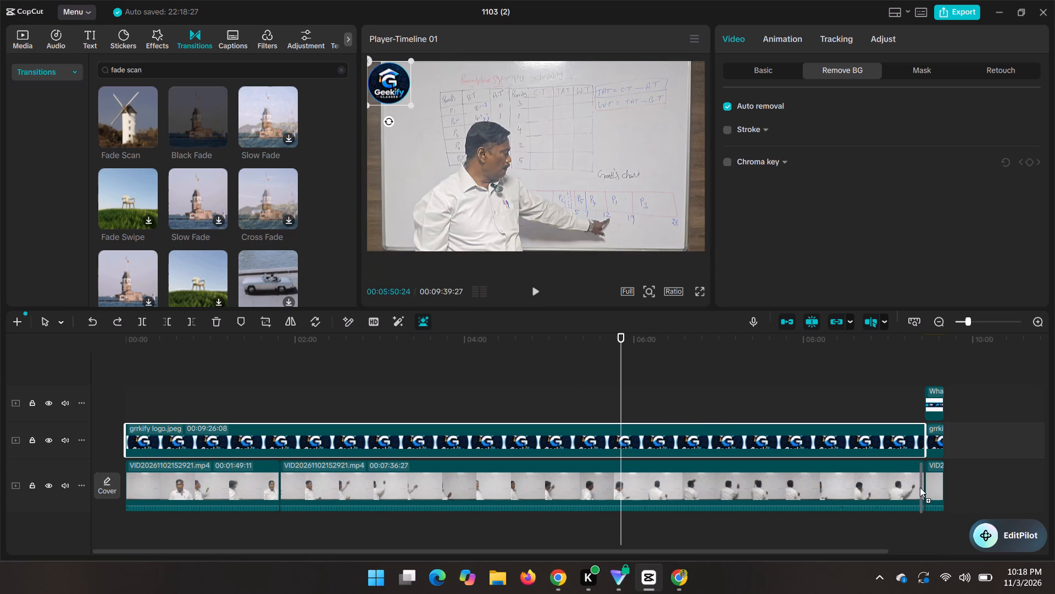
drag(920, 487, 924, 486)
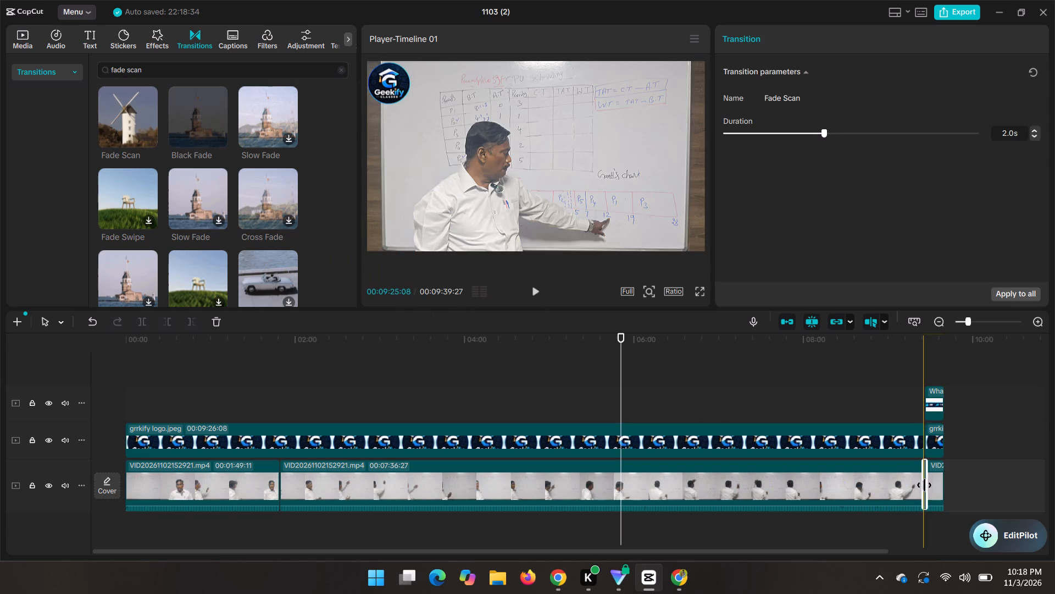
Apply the Fade Scan transition to the cut between the long Geekify logo clip and the closing logo clip.
drag(112, 120, 621, 290)
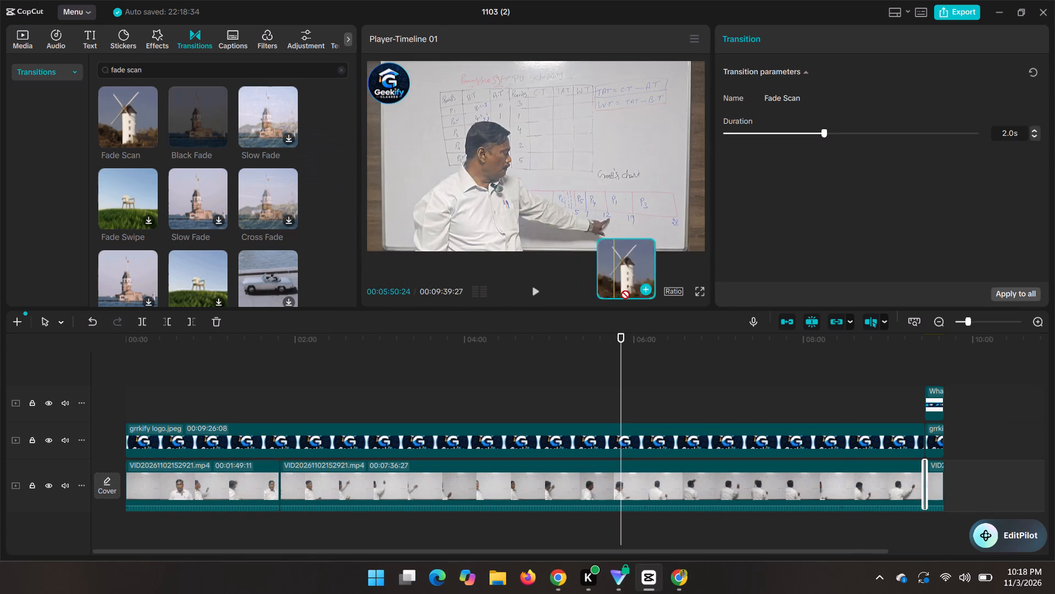
drag(621, 290, 921, 446)
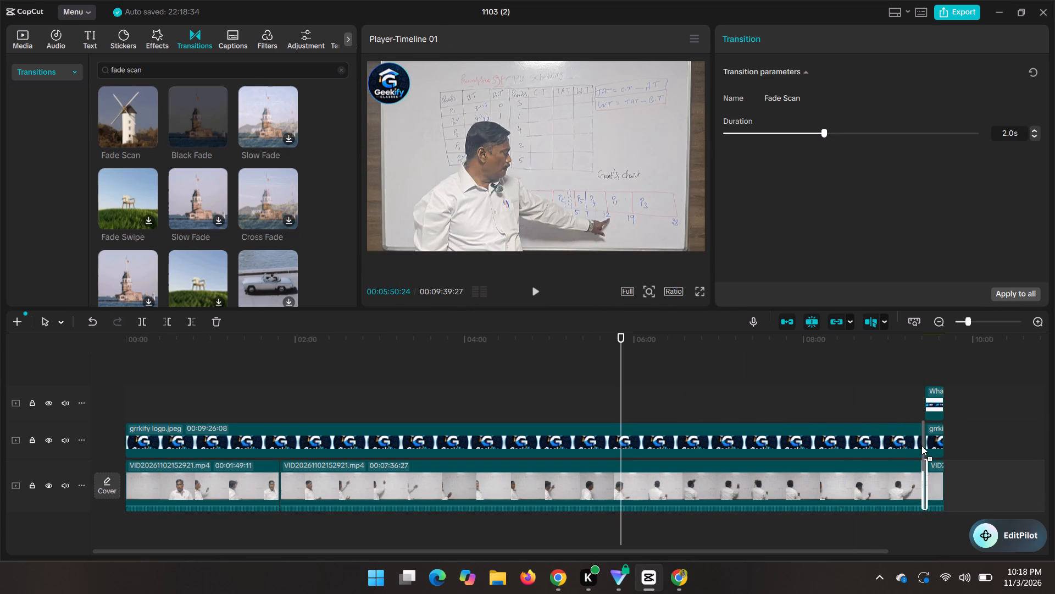
drag(921, 446, 924, 443)
Deselect the Fade Scan transition and place the playhead just past the 06:00 mark on the timeline.
click(643, 377)
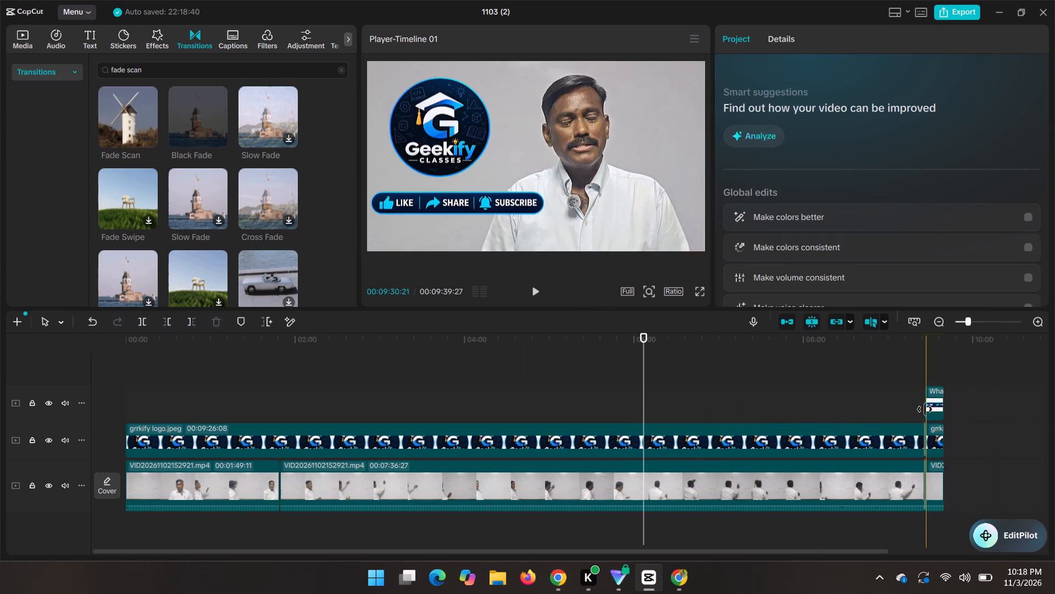
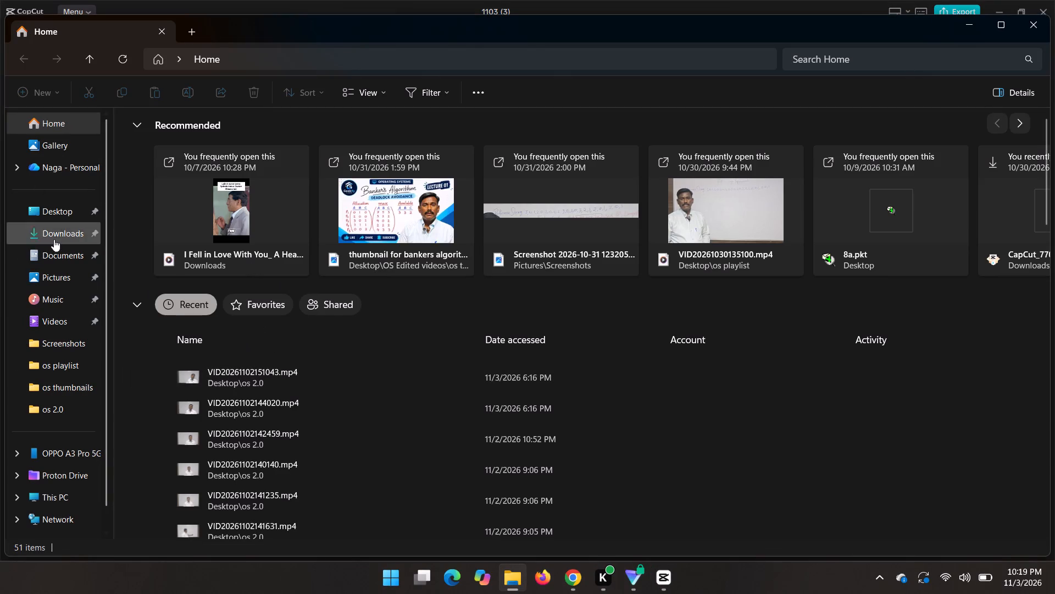
Open the os 2.0 folder on the Desktop in File Explorer and place its window below CapCut's media import area.
click(65, 210)
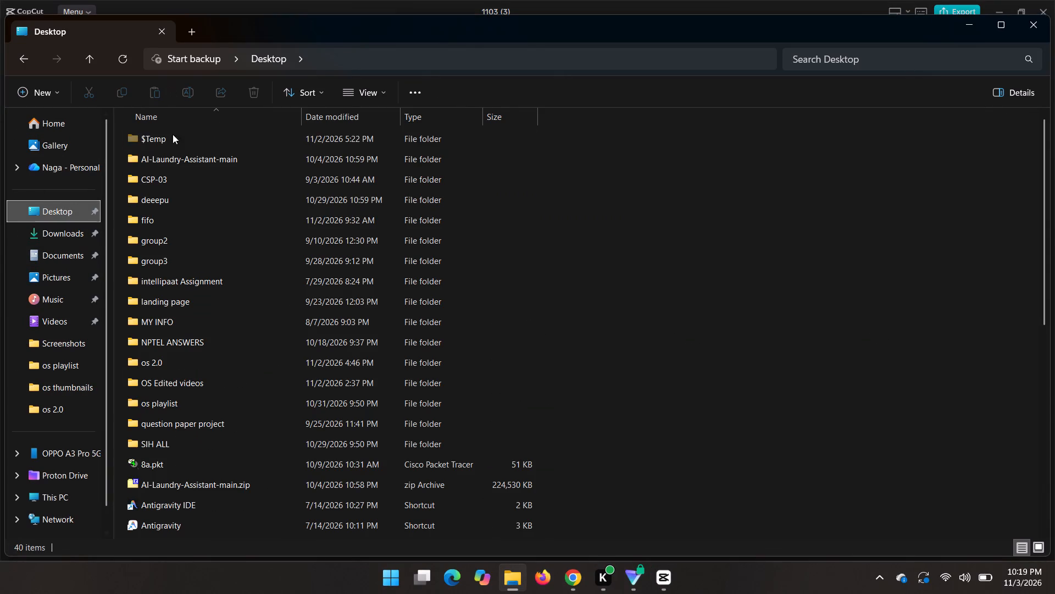
scroll(185, 297, down, 1)
double_click(175, 296)
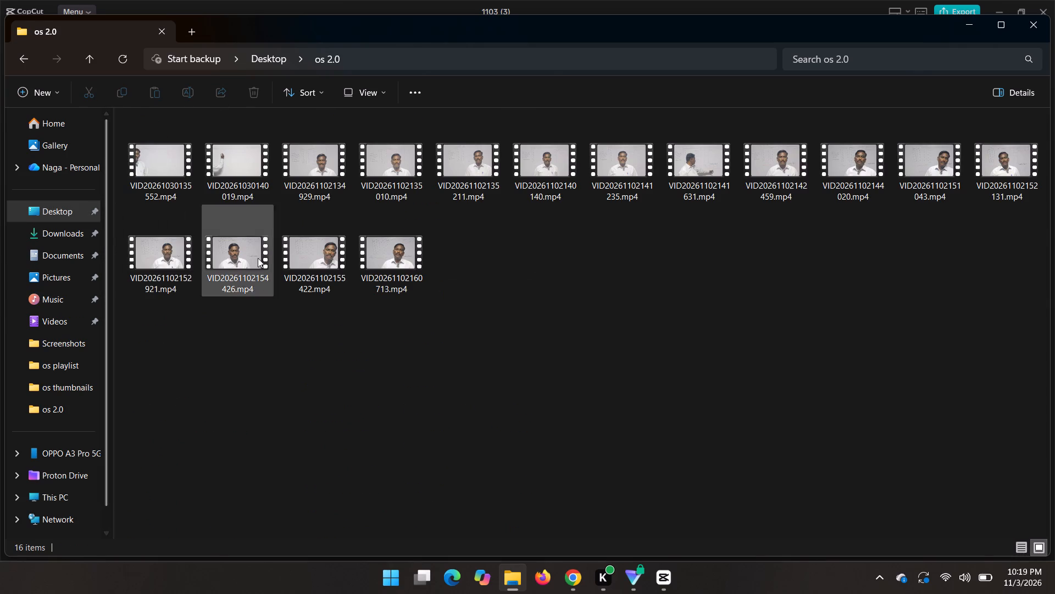
drag(593, 30, 585, 215)
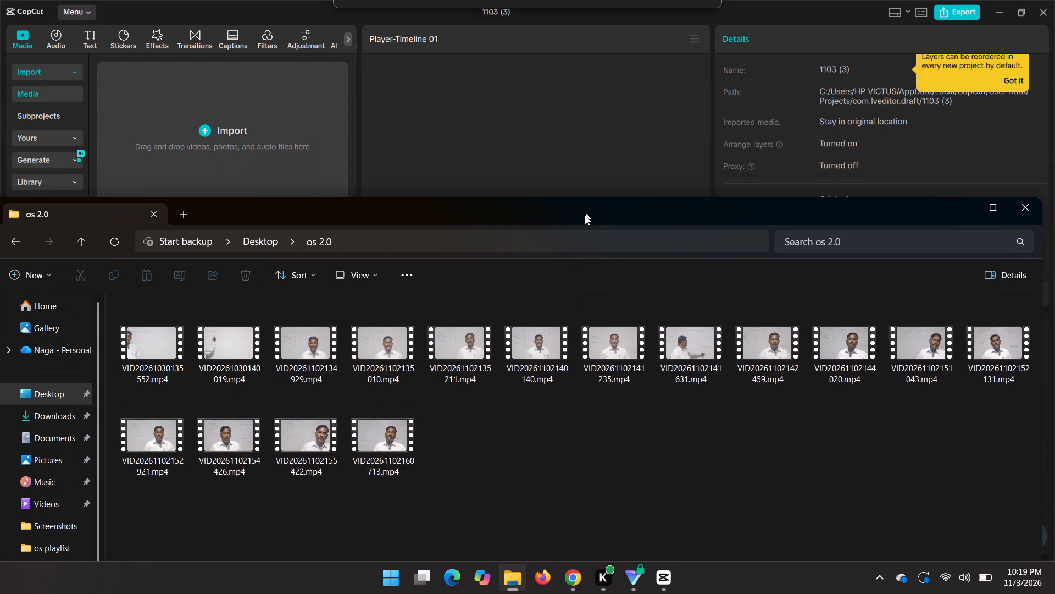
drag(585, 215, 581, 237)
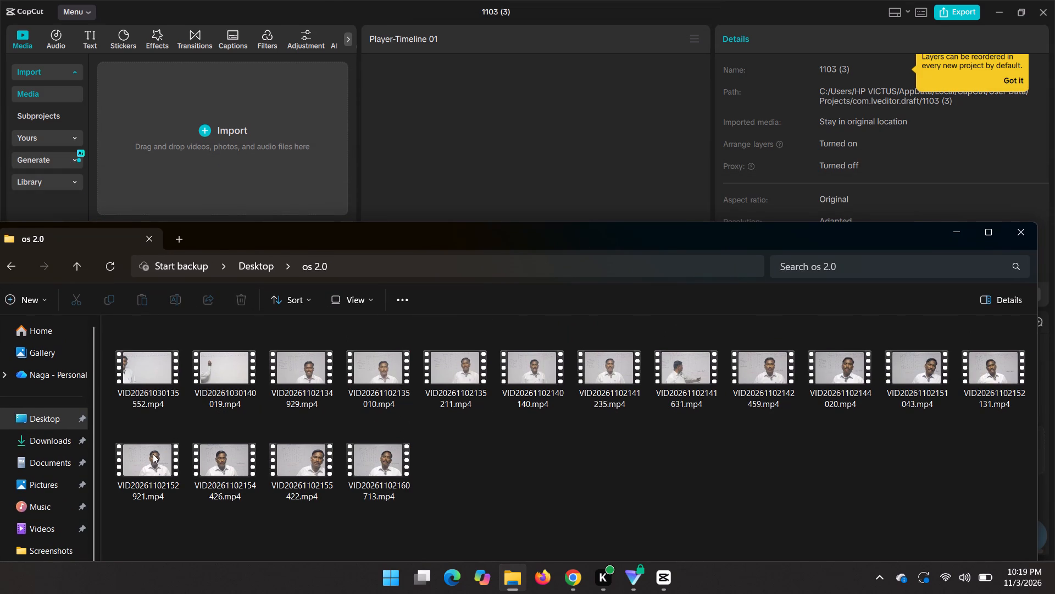
Preview the lecture video VID20261102152921.mp4 to check its content.
double_click(153, 454)
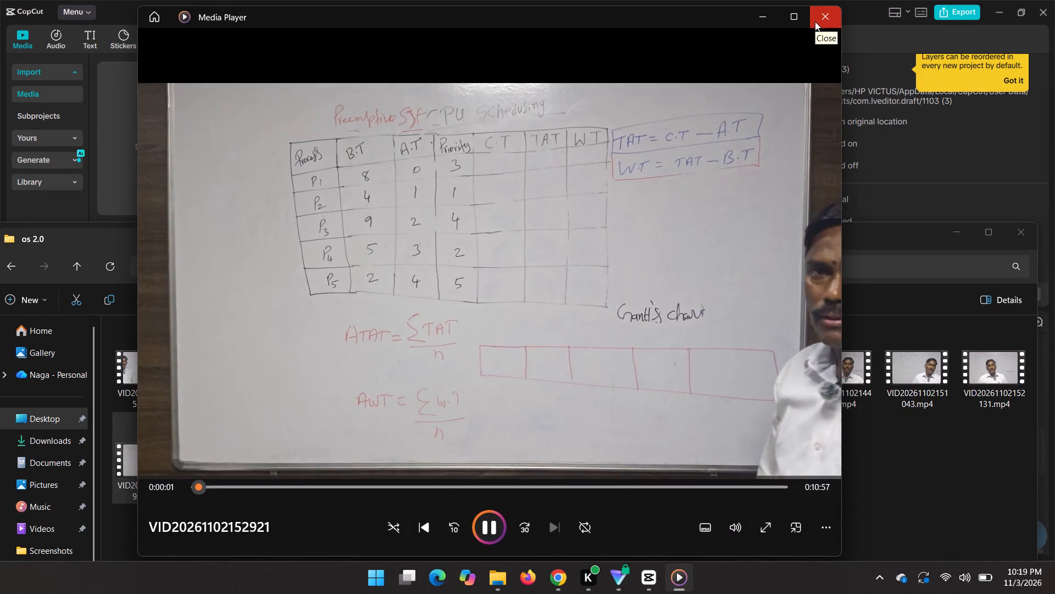
Close the video preview and import VID20261102154426.mp4 from the os 2.0 folder into the project media.
click(815, 21)
drag(221, 461, 239, 218)
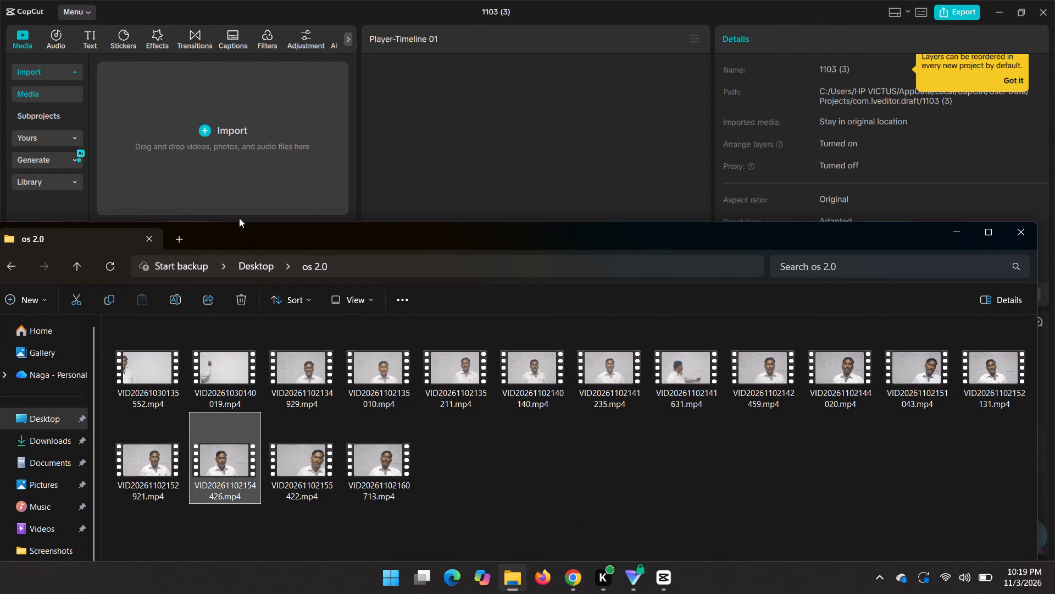
drag(239, 218, 192, 128)
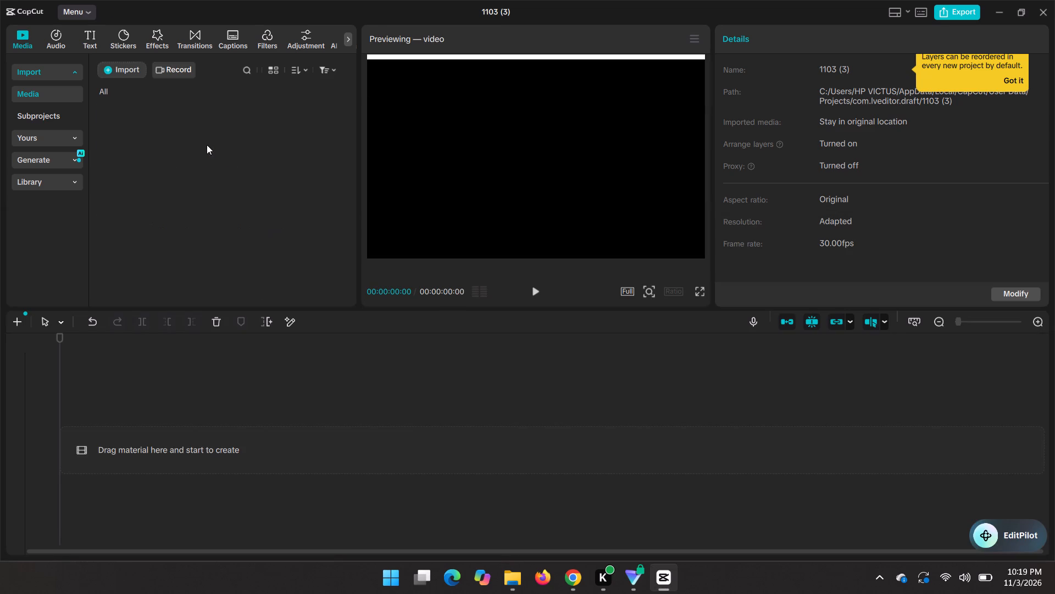
Import VID20261030160520.mp4 from the os playlist folder on the Desktop into the project media.
click(514, 570)
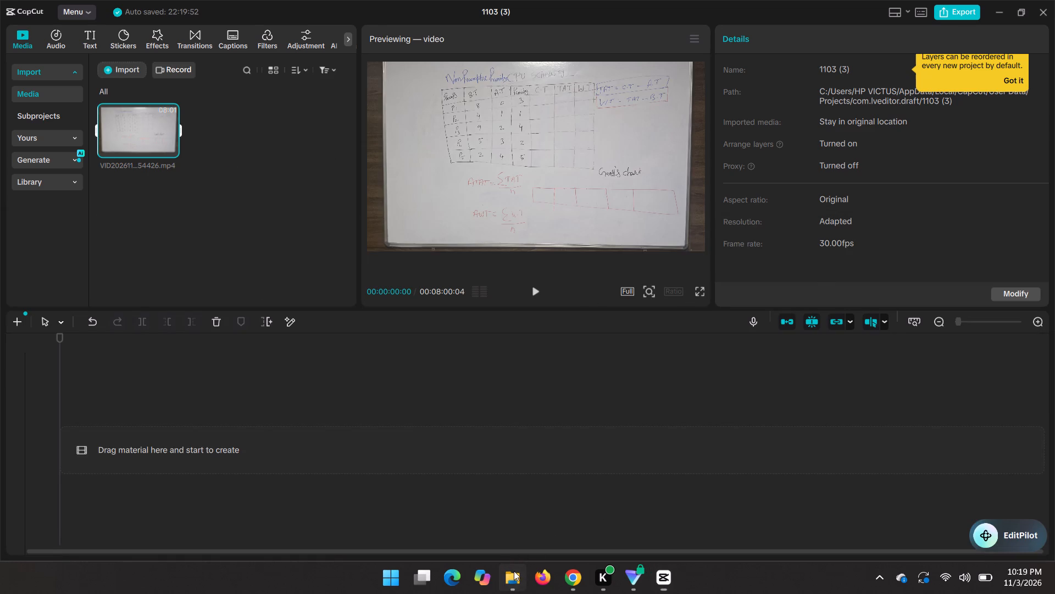
scroll(114, 354, down, 1)
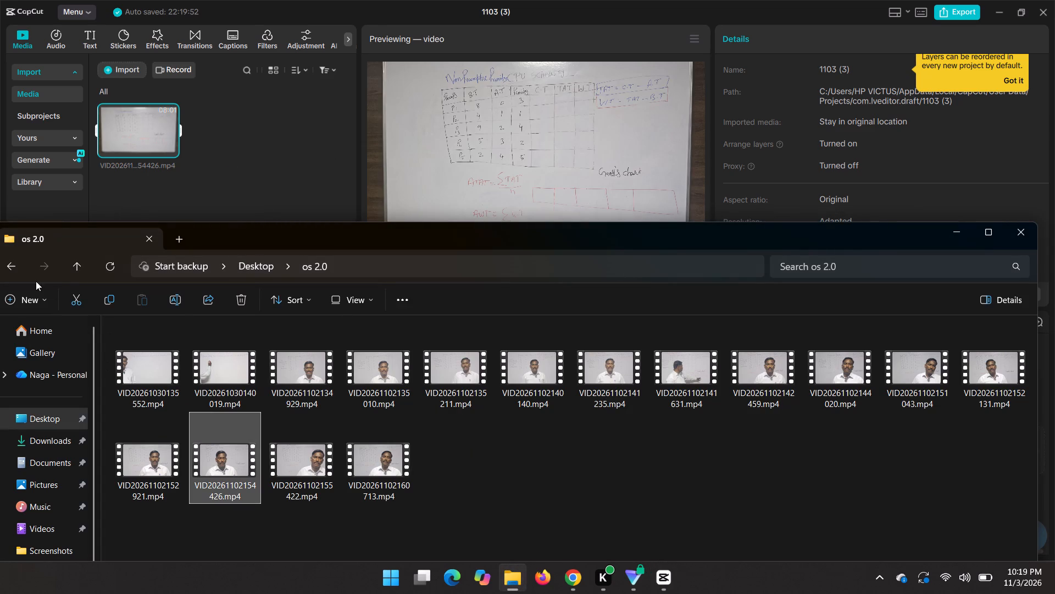
click(14, 267)
scroll(332, 318, down, 1)
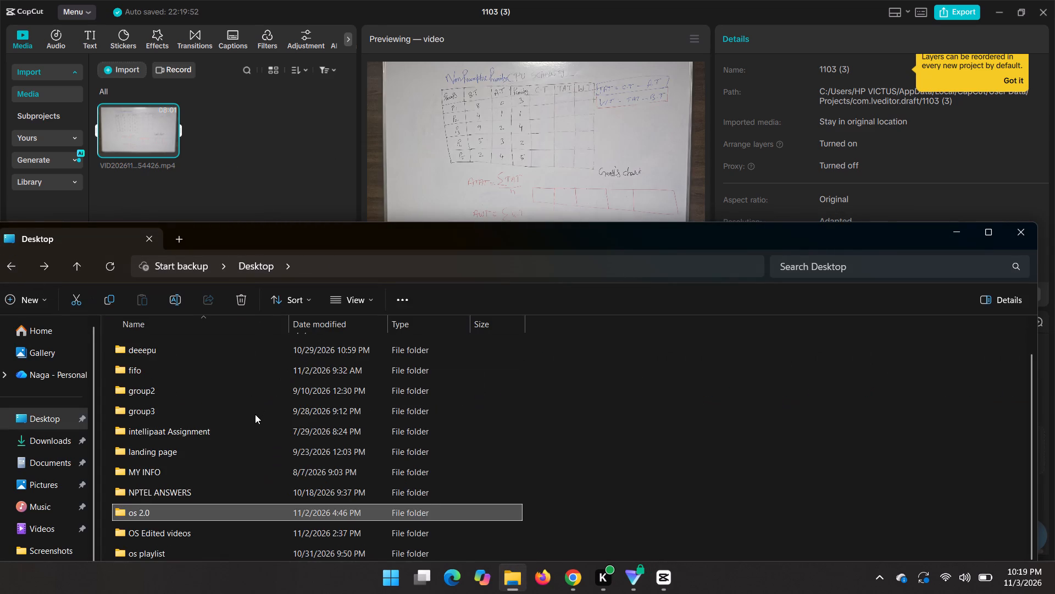
scroll(255, 414, down, 1)
double_click(168, 496)
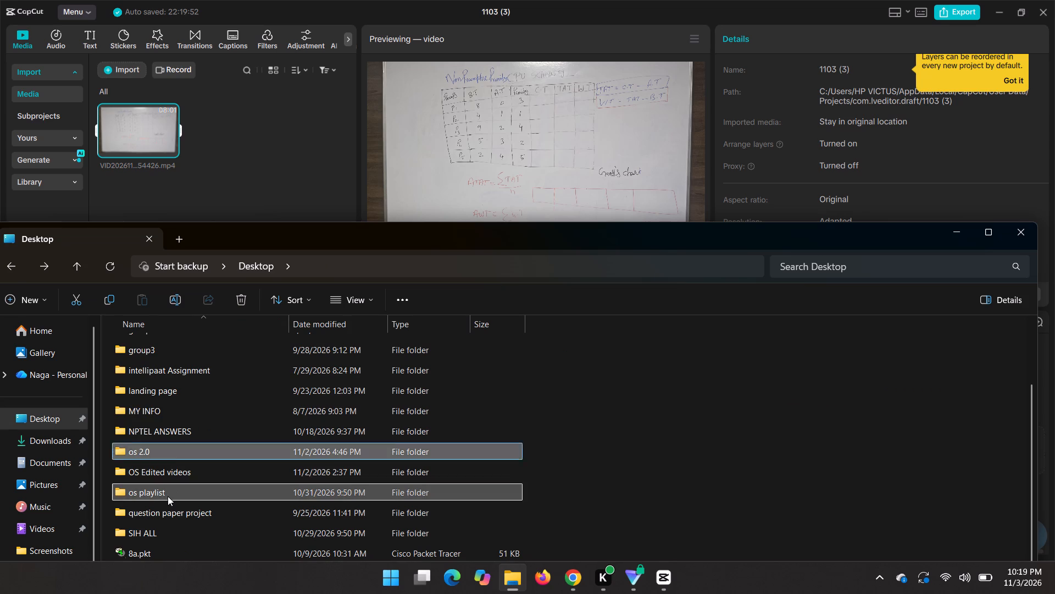
drag(937, 387, 659, 319)
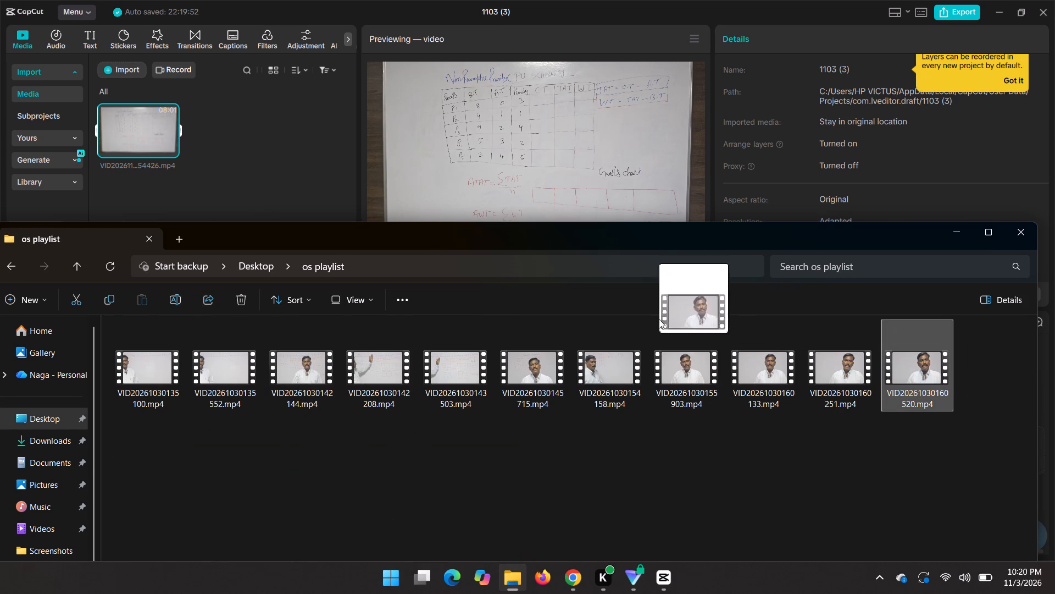
drag(659, 319, 252, 175)
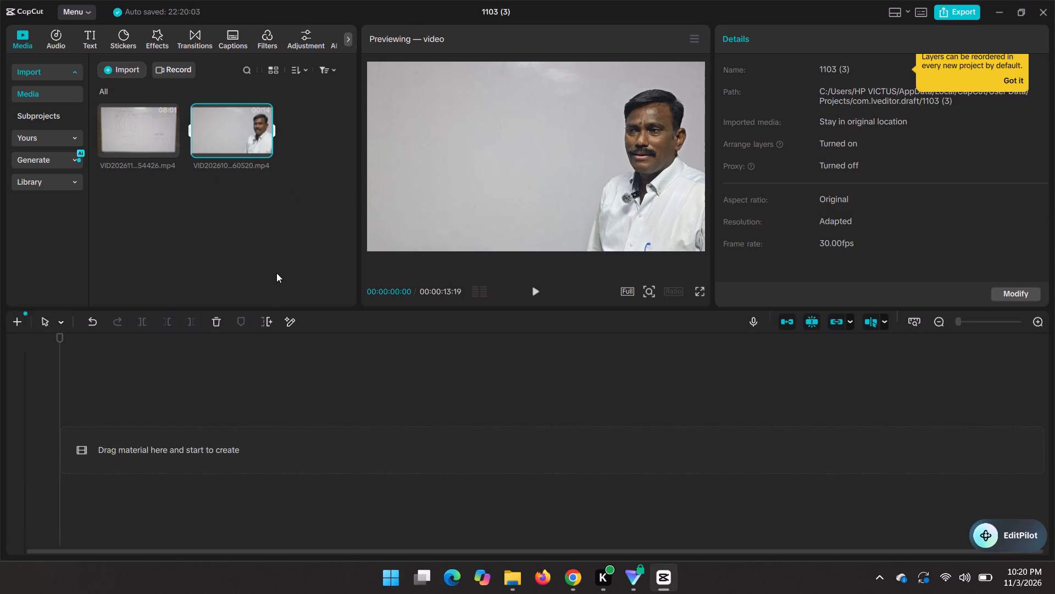
Import grrkify logo.jpeg from the os thumbnails folder inside OS Edited videos into the project media.
click(514, 578)
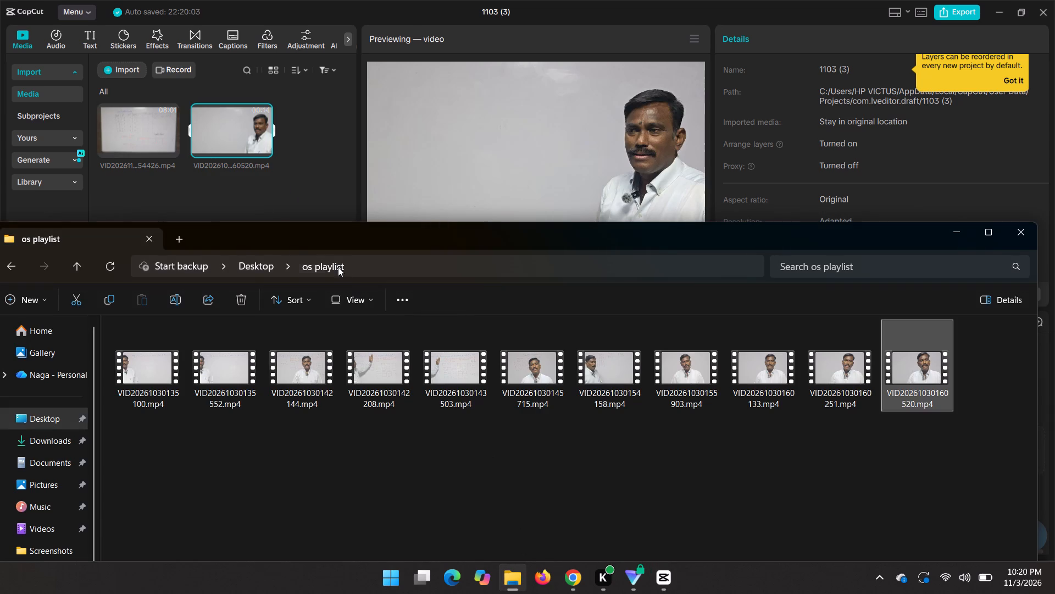
click(16, 262)
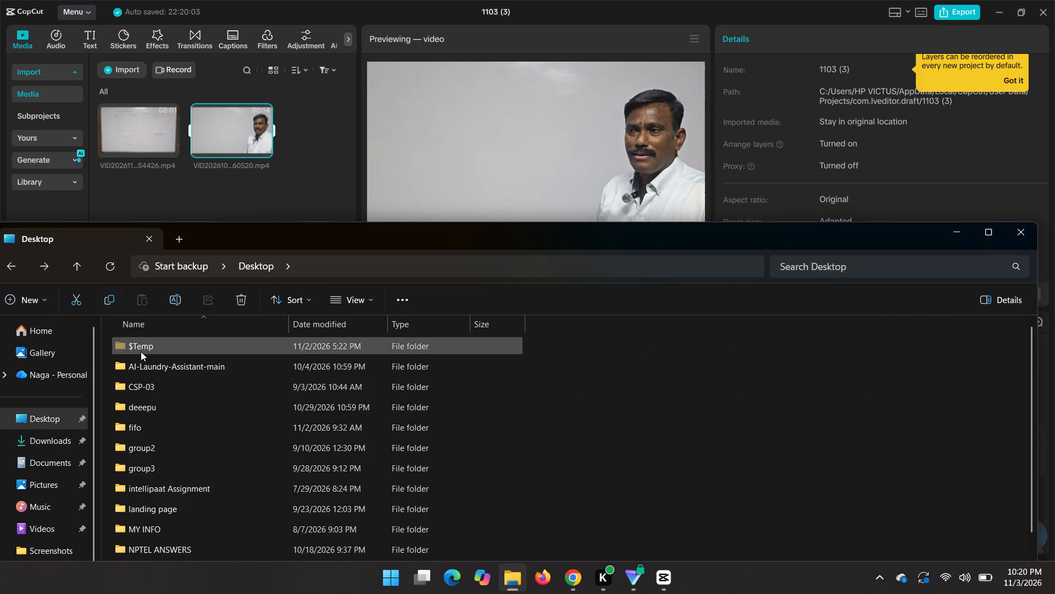
scroll(142, 353, down, 1)
scroll(178, 408, down, 3)
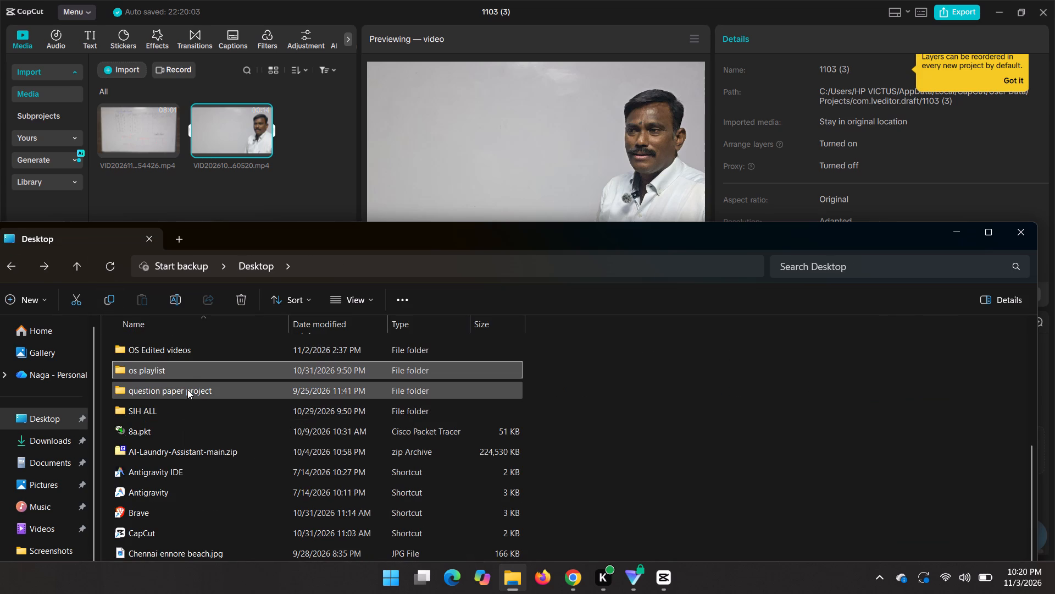
double_click(205, 352)
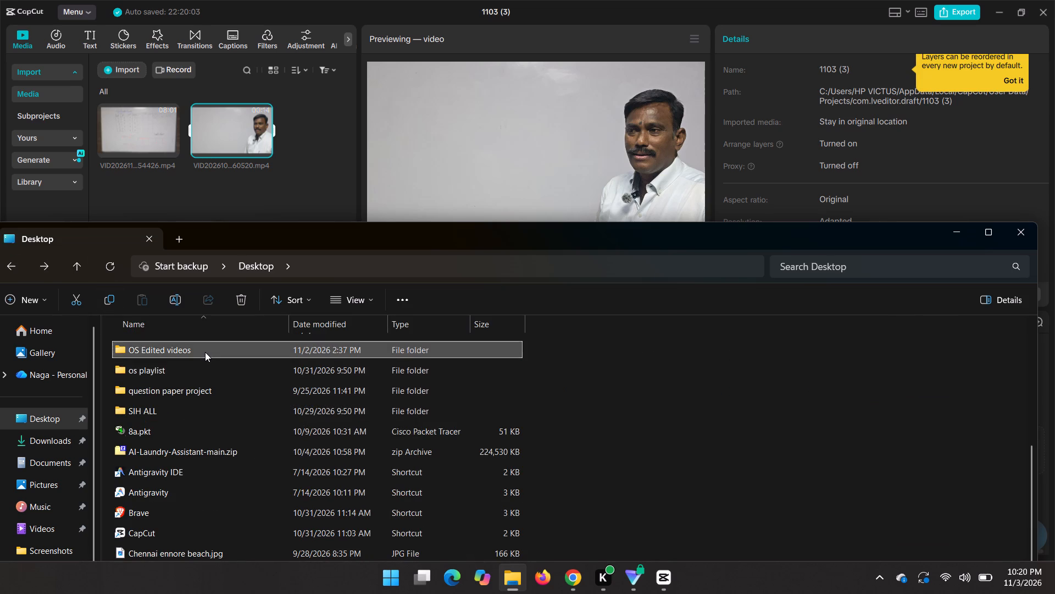
double_click(160, 359)
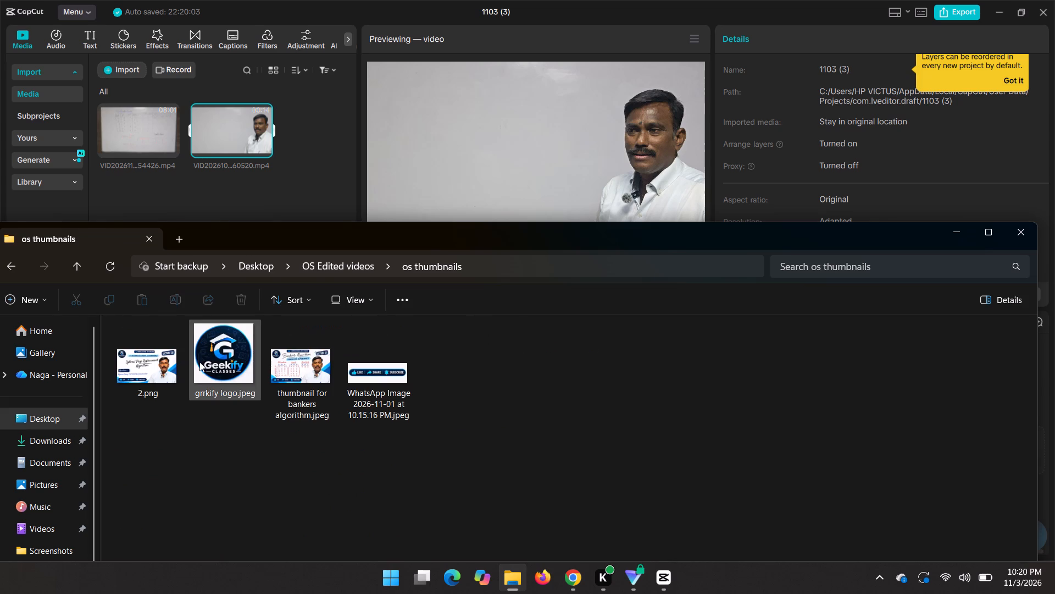
drag(216, 364, 198, 183)
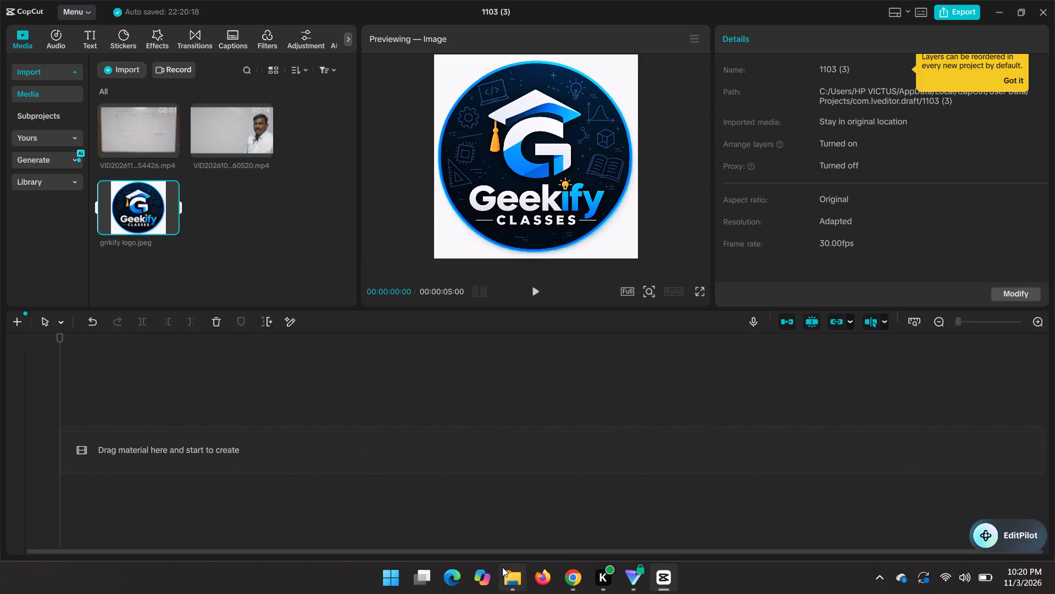
Import the Like, Share, Subscribe banner image from the os thumbnails folder into the project media.
click(502, 567)
drag(379, 377, 216, 189)
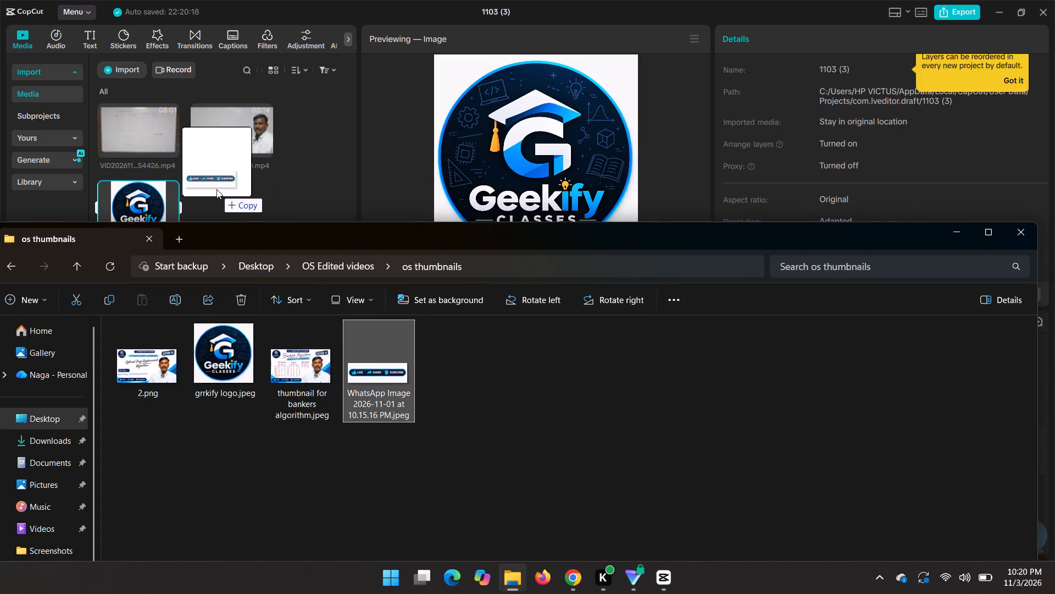
drag(216, 189, 231, 201)
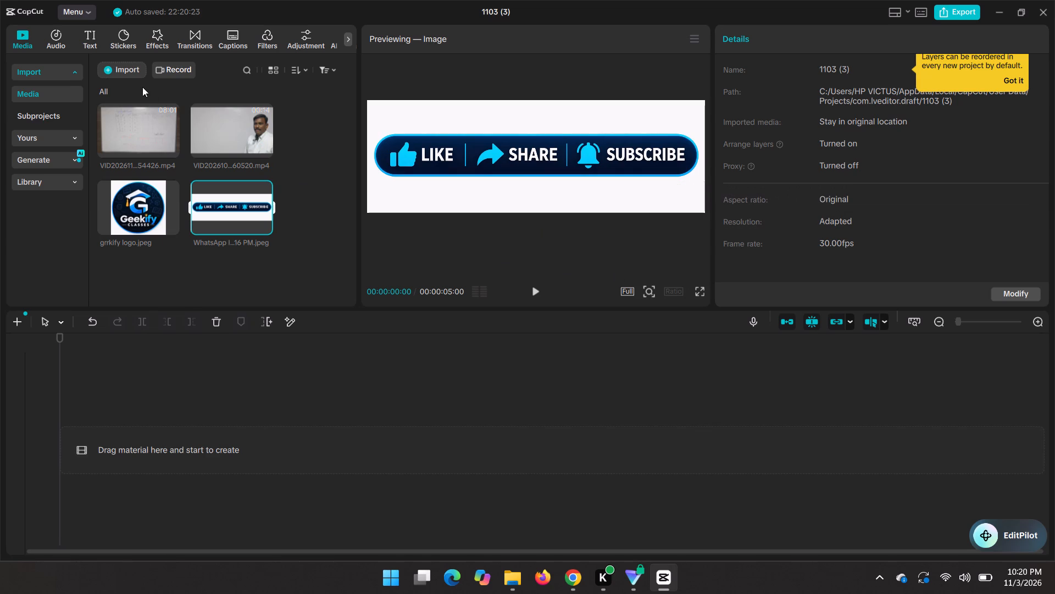
Place VID20261102154426.mp4 at the start of the main track, followed directly by VID20261030160520.mp4.
drag(136, 121, 148, 416)
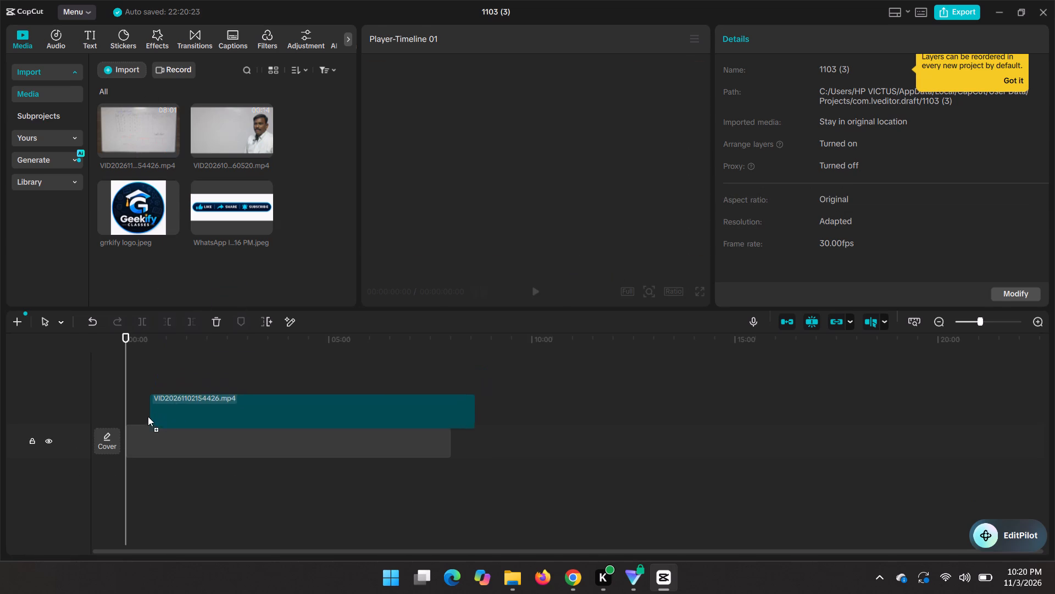
drag(148, 416, 133, 426)
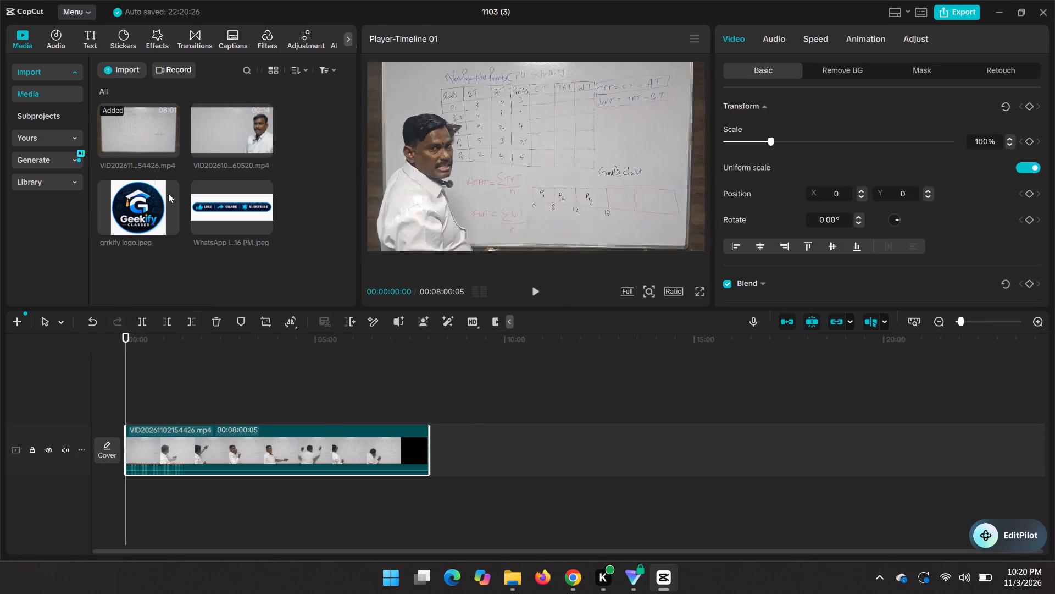
drag(208, 134, 439, 457)
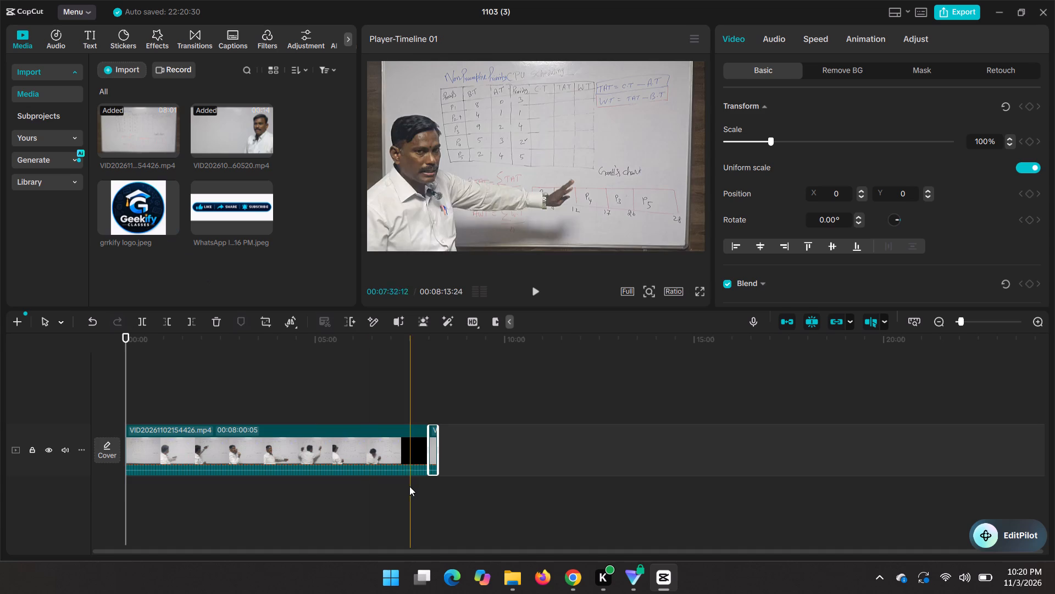
Enable Normalize loudness and Reduce noise on the long lecture clip's audio.
click(305, 449)
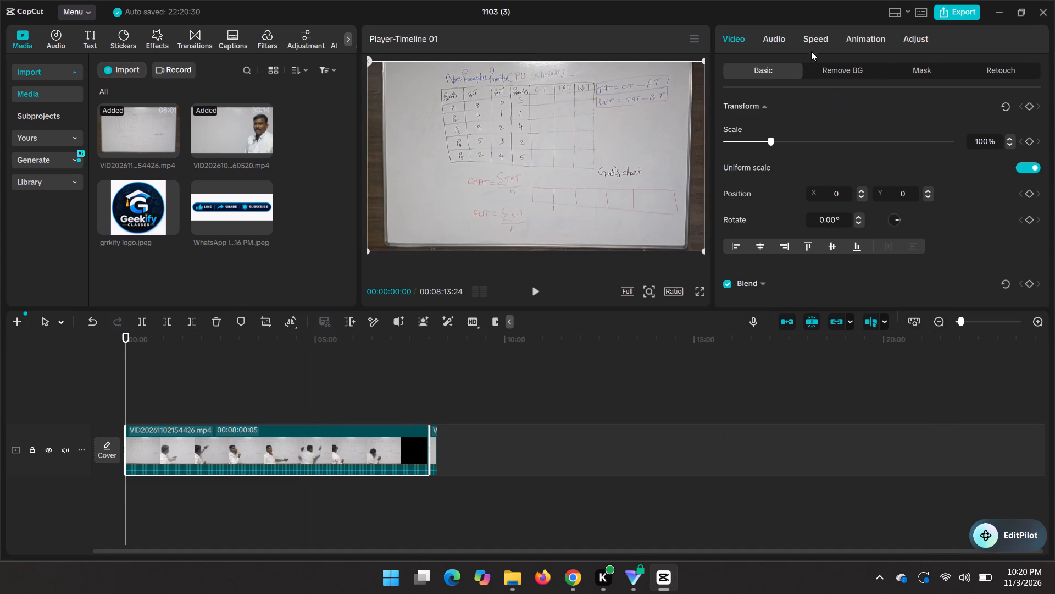
click(781, 41)
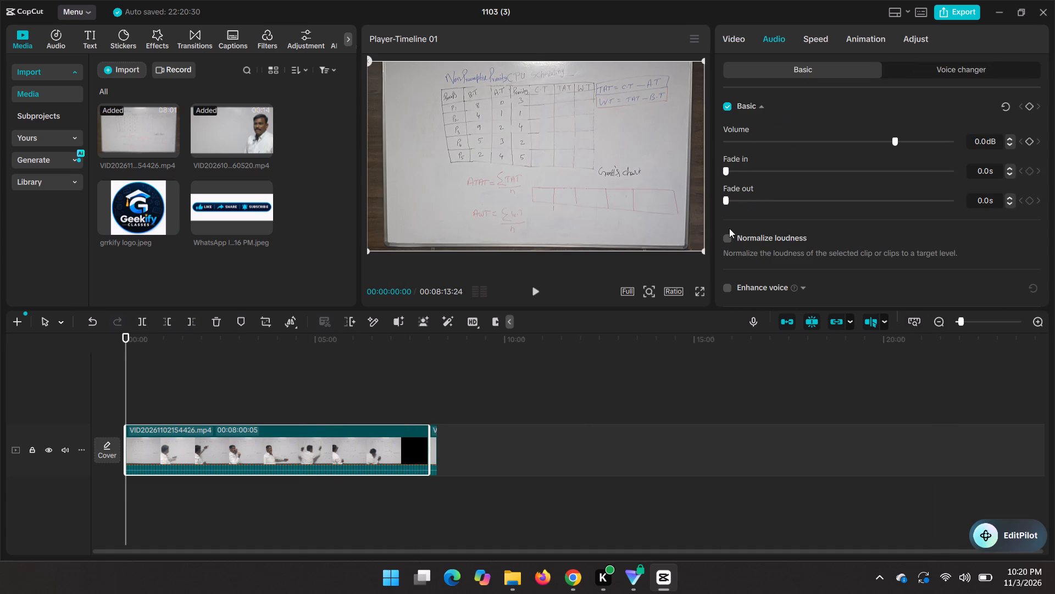
click(727, 242)
scroll(727, 242, down, 1)
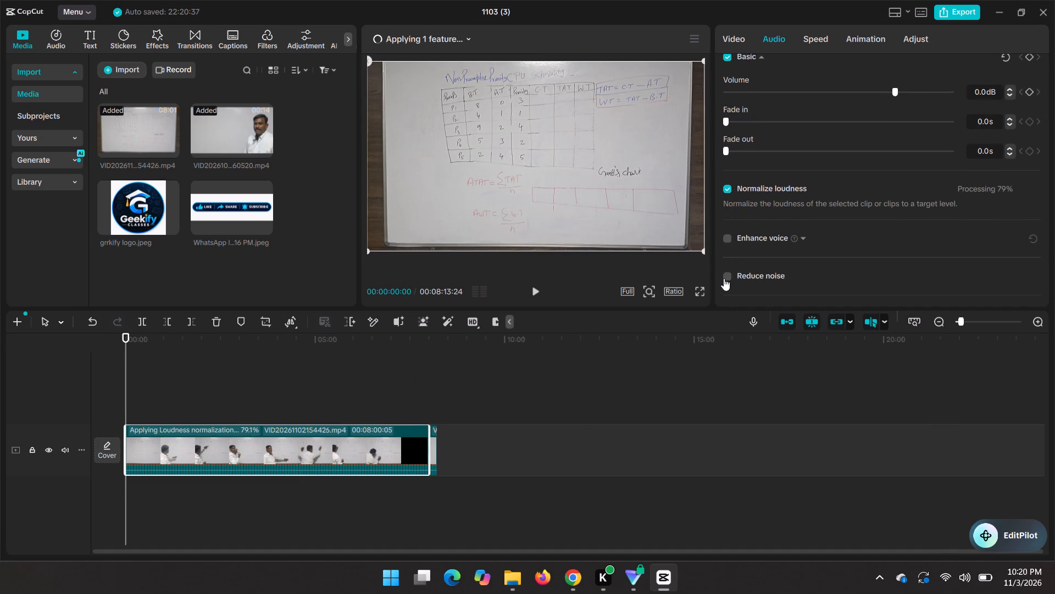
click(726, 276)
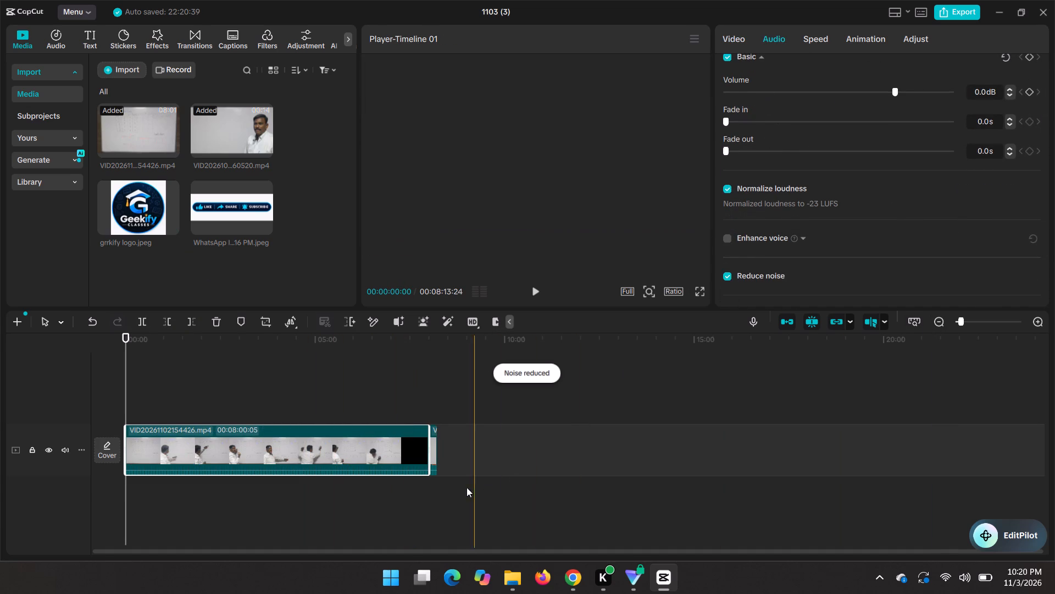
Enable Normalize loudness and Reduce noise on the short second clip's audio.
click(436, 457)
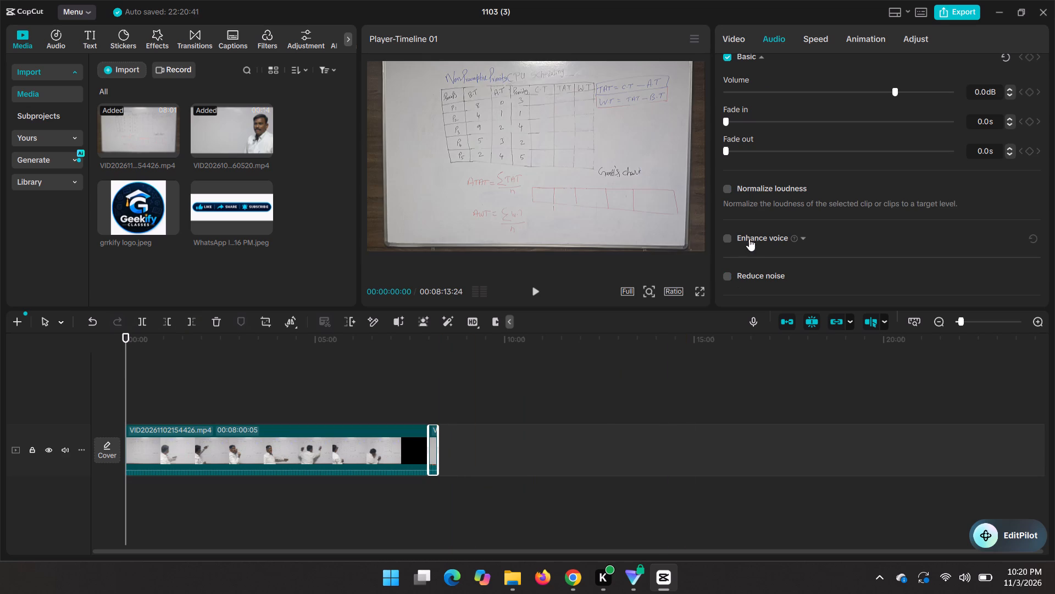
click(728, 191)
click(731, 277)
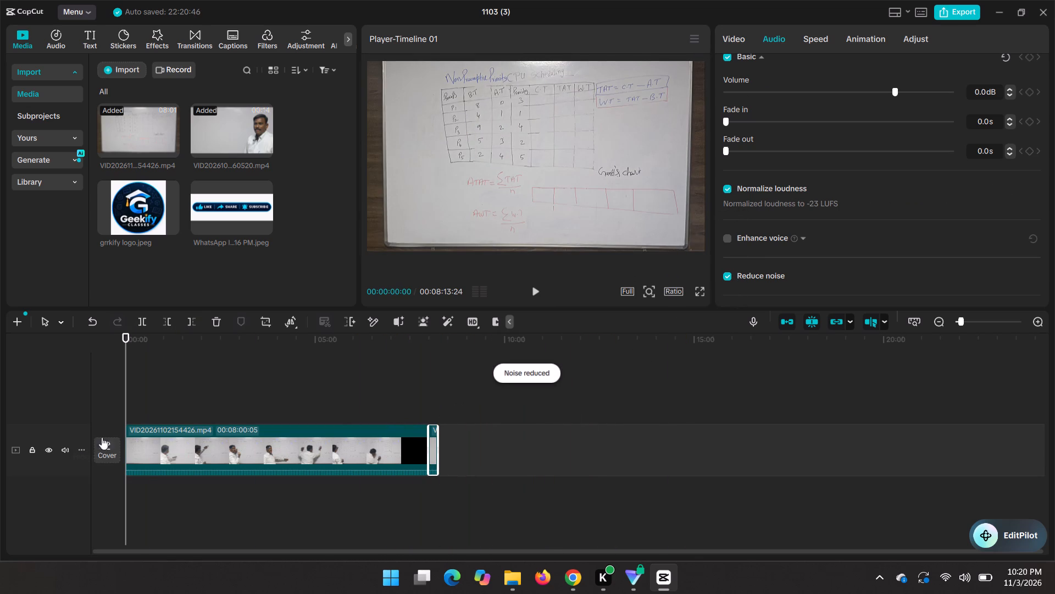
Play the timeline from the beginning in full screen to review the lecture's opening.
click(124, 425)
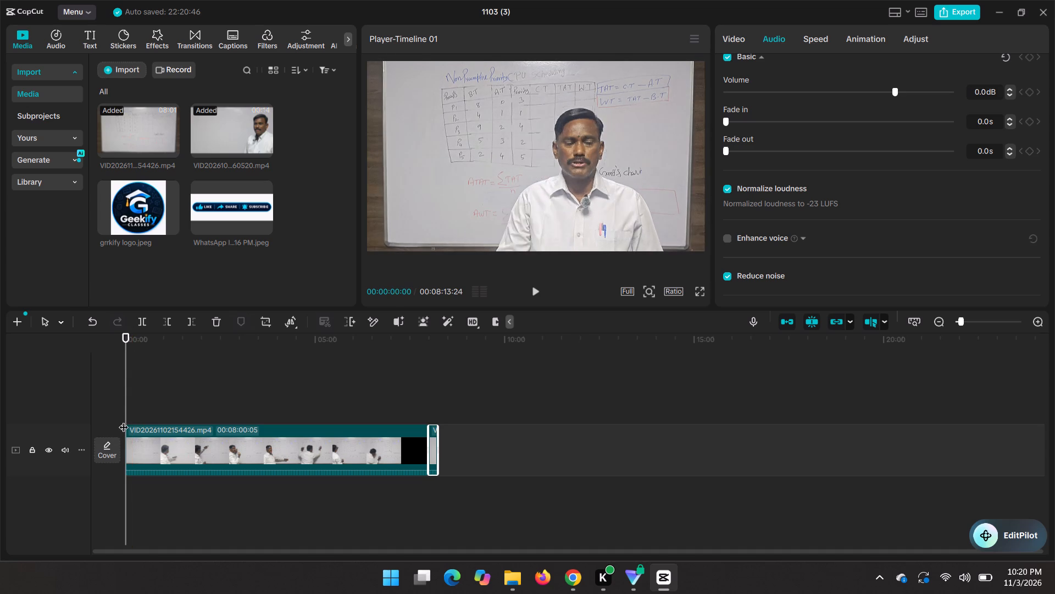
key(space)
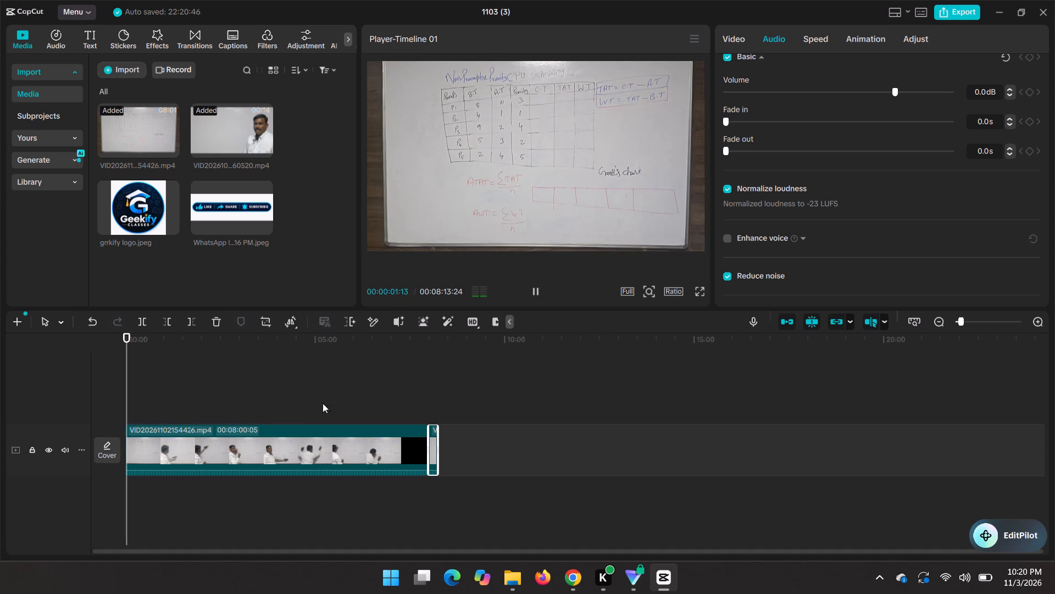
click(698, 293)
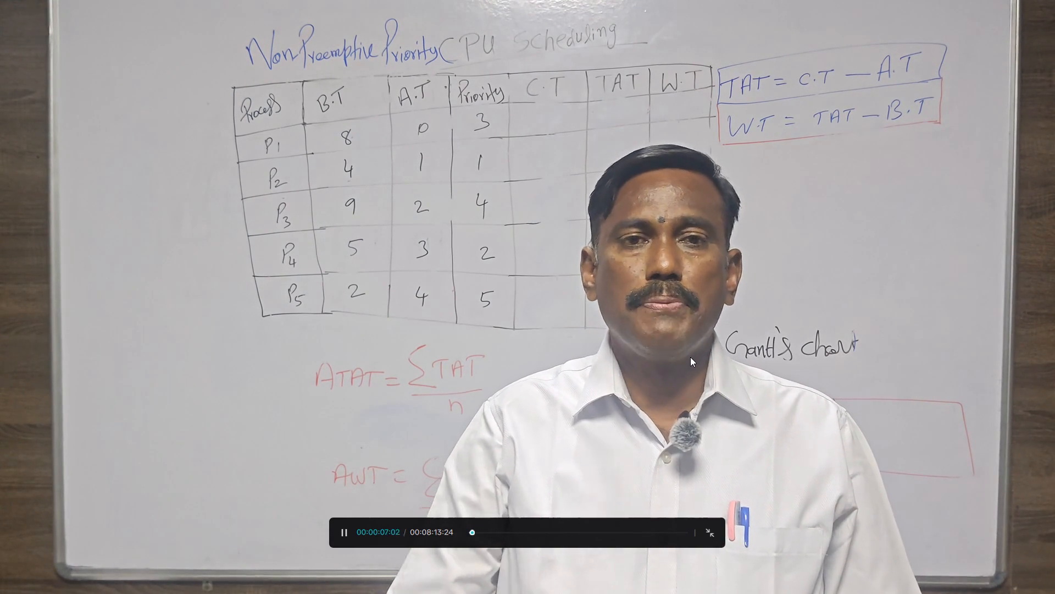
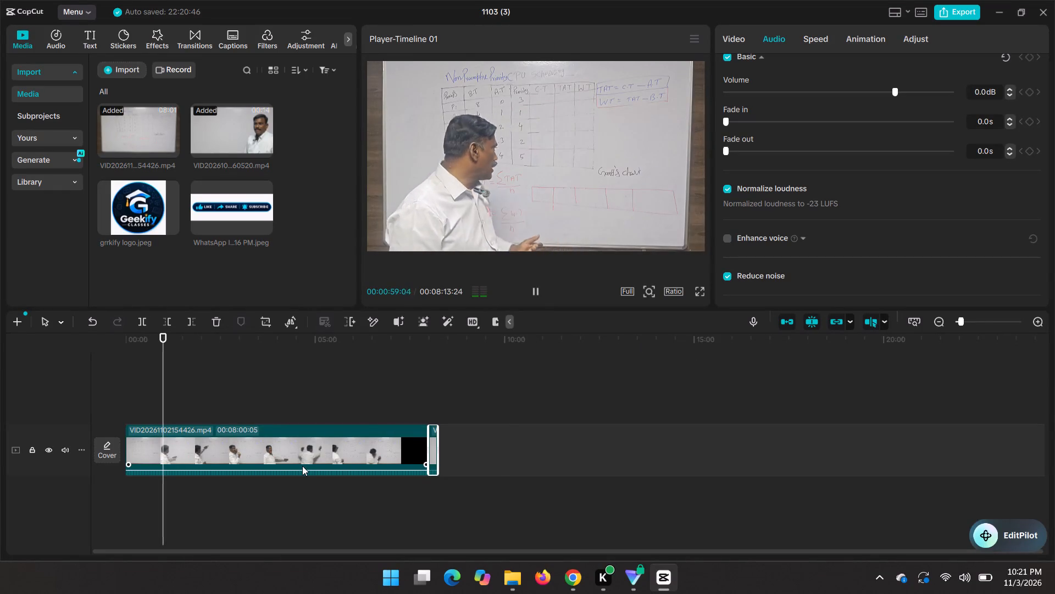
Replay the long lecture clip around 0:47 to 0:49 to examine the passage where the presenter returns from the whiteboard.
scroll(302, 466, right, 1)
ctrl+scroll(302, 466, up, 17)
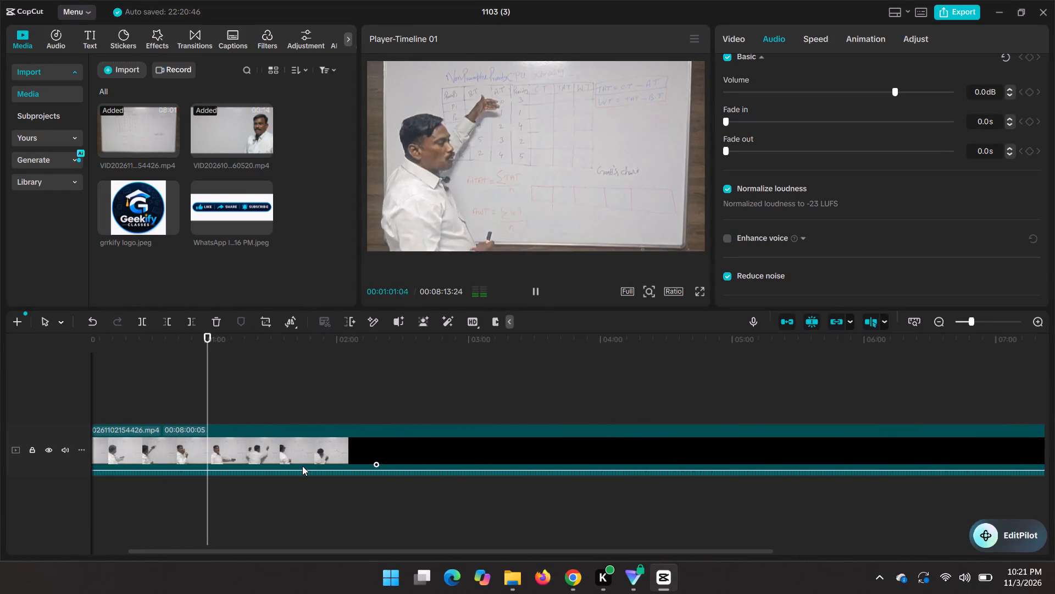
ctrl+scroll(302, 466, up, 5)
scroll(302, 466, right, 4)
key(space)
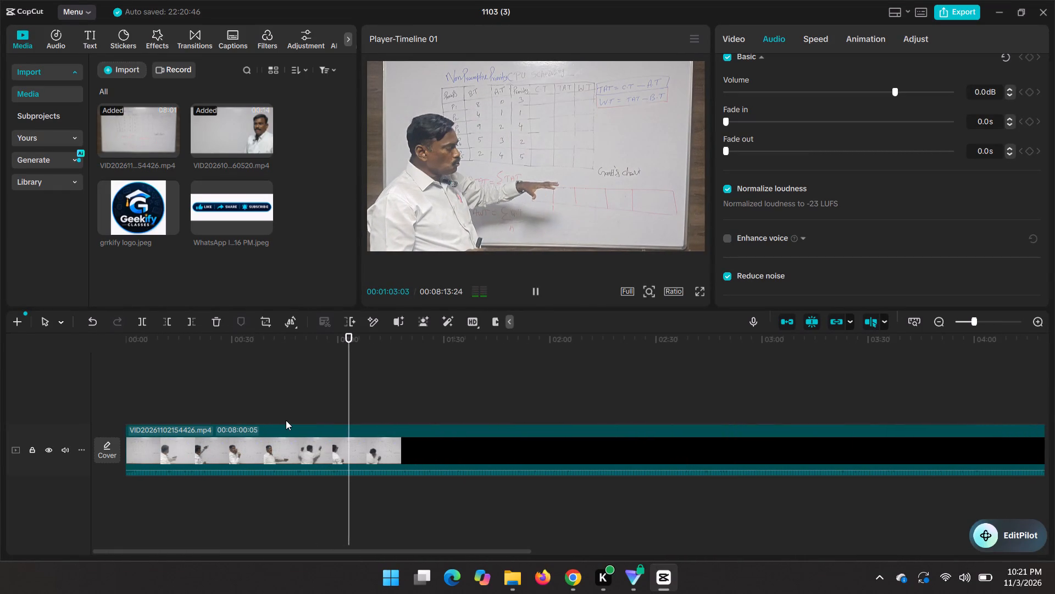
click(286, 420)
key(space)
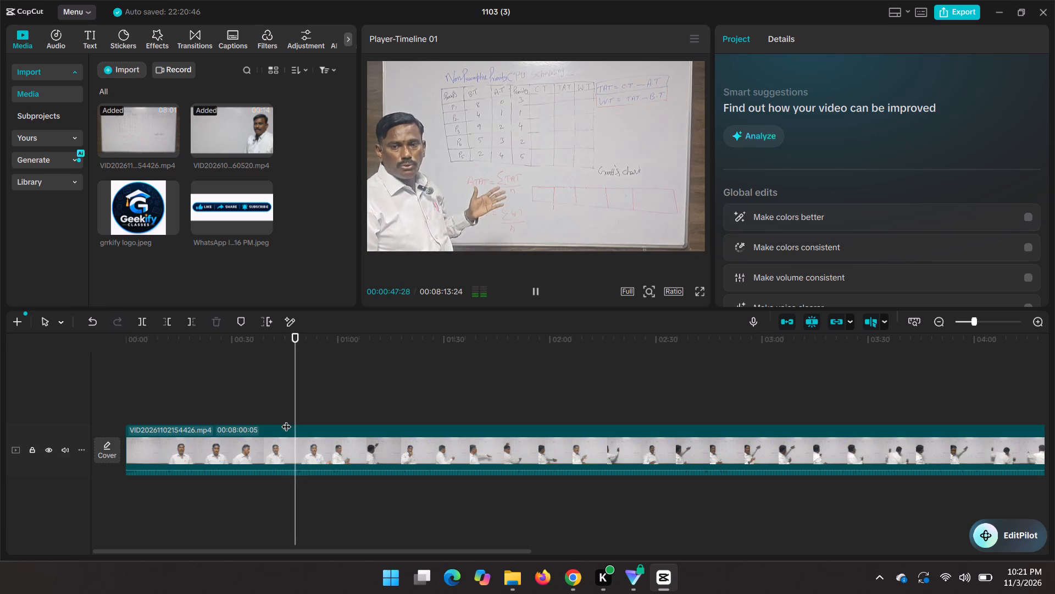
click(286, 420)
key(space)
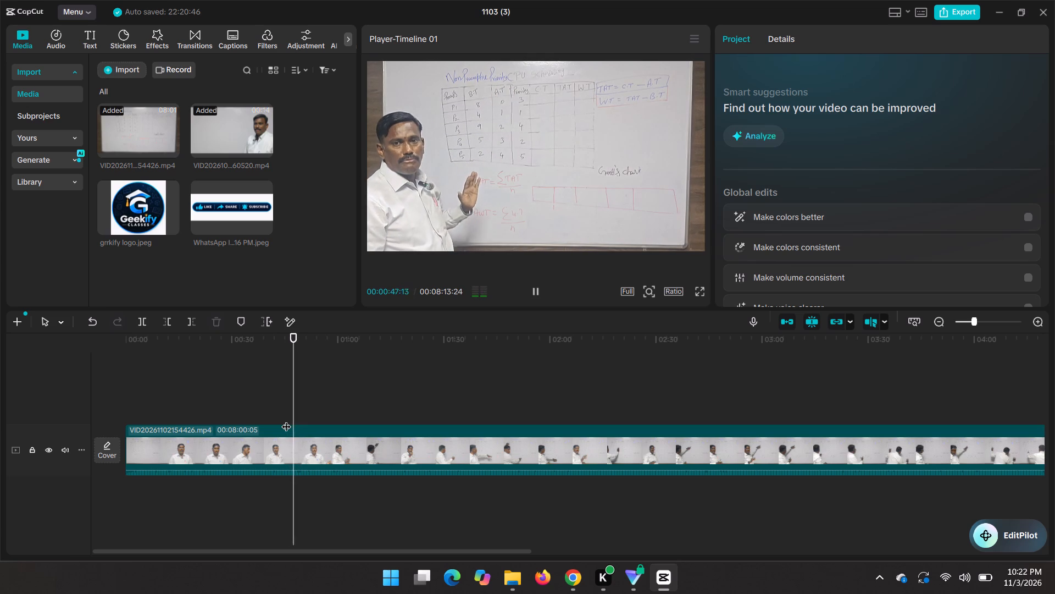
key(space)
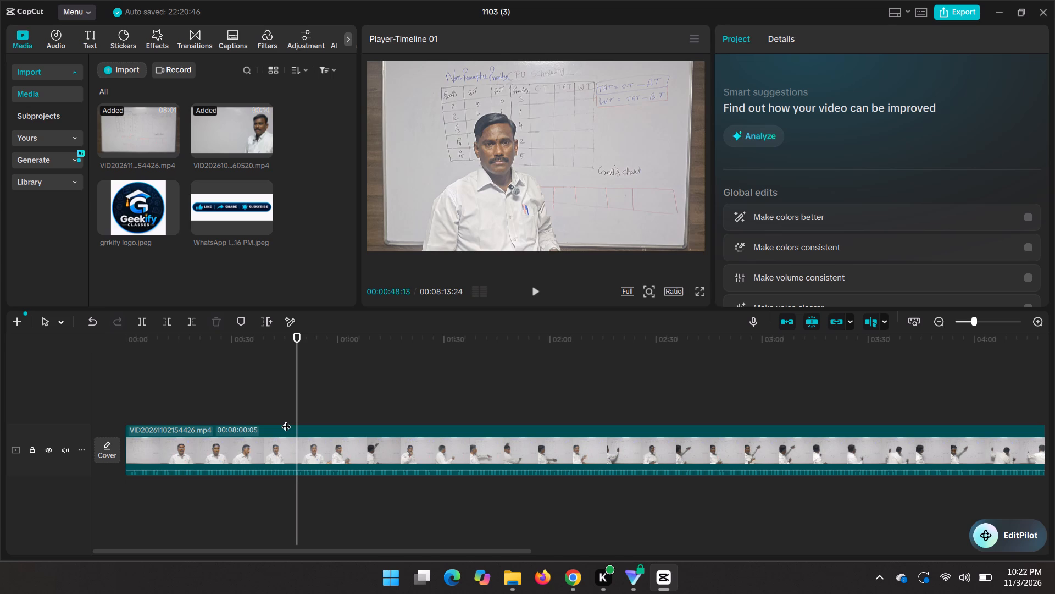
key(space)
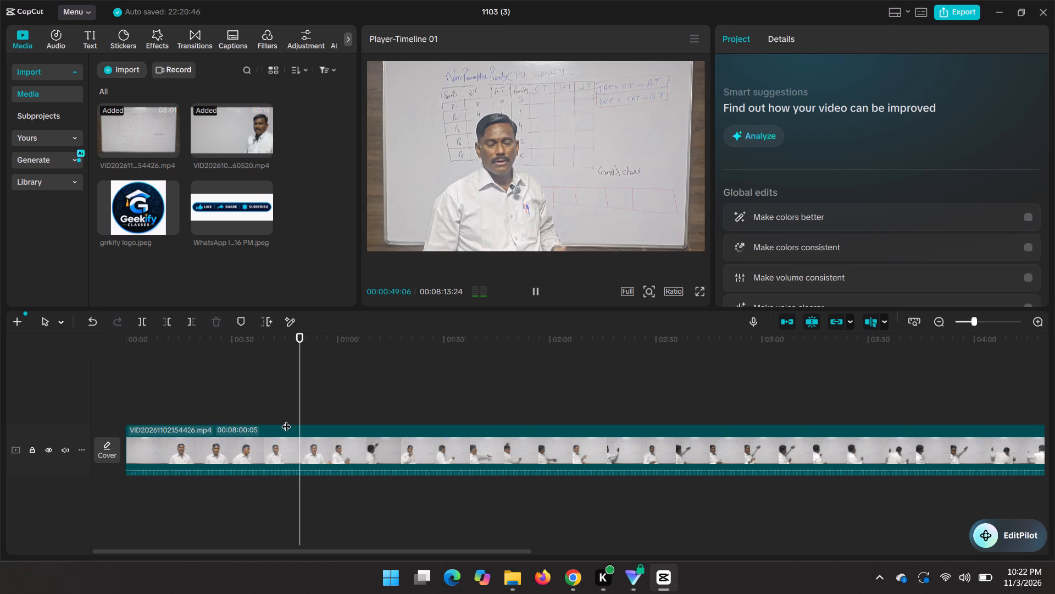
key(space)
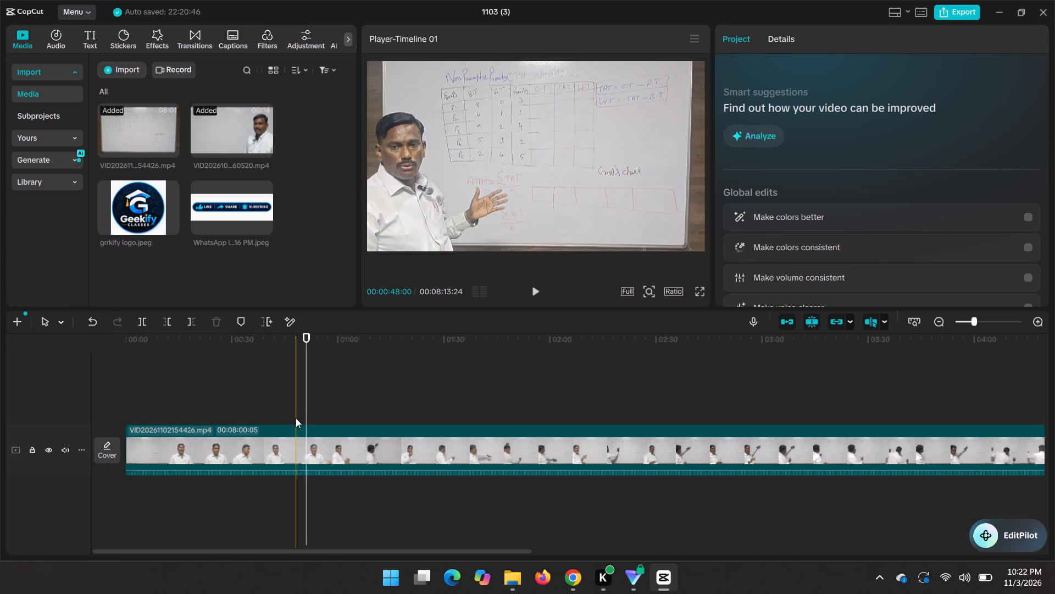
click(299, 417)
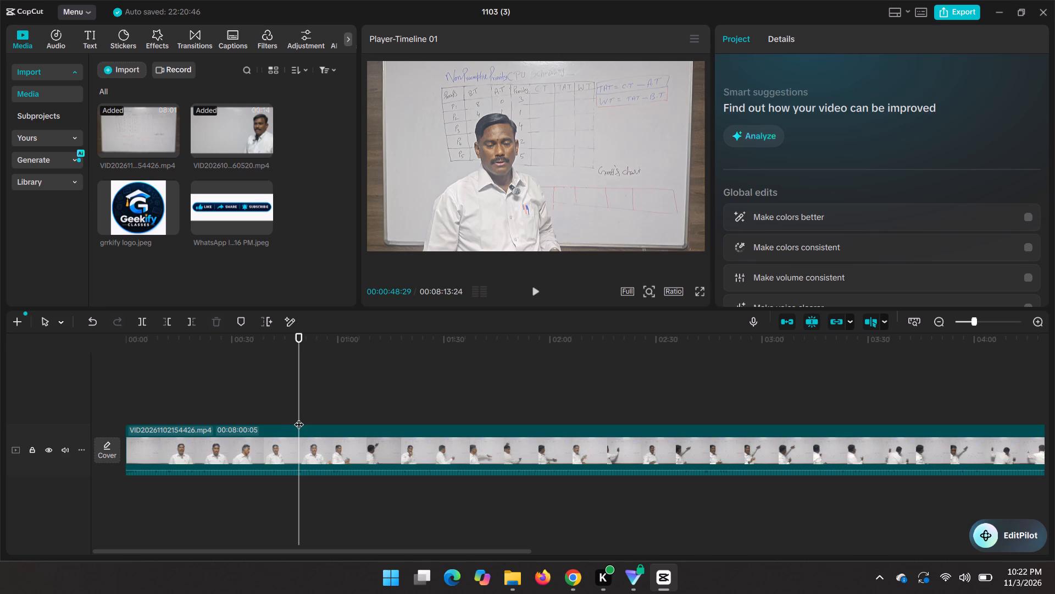
click(298, 416)
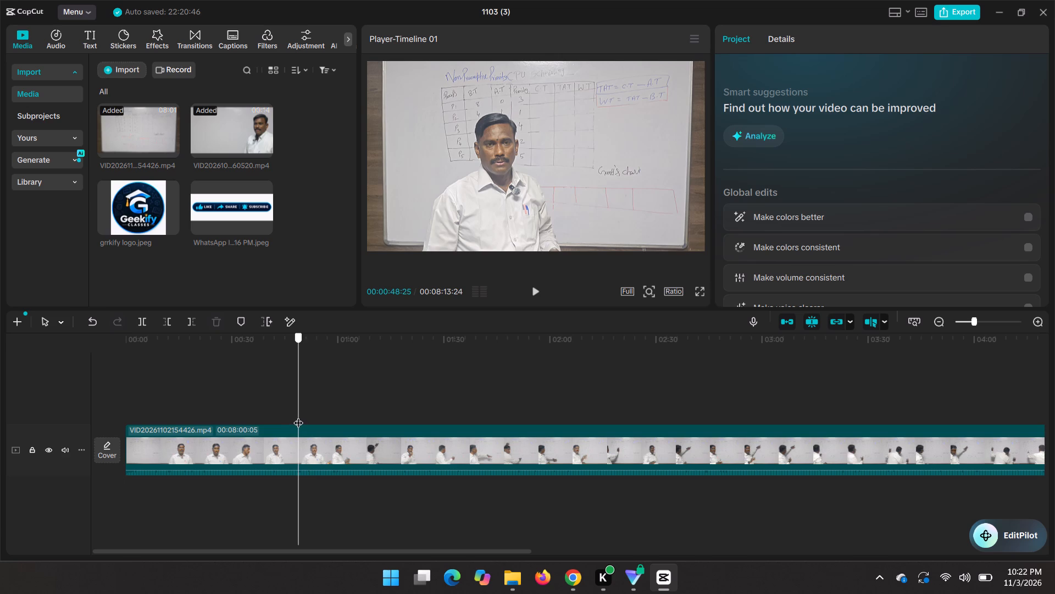
Spot-check the lecture clip between about 0:20 and 0:41 for footage that needs cutting.
ctrl+scroll(34, 501, up, 4)
ctrl+scroll(260, 470, up, 8)
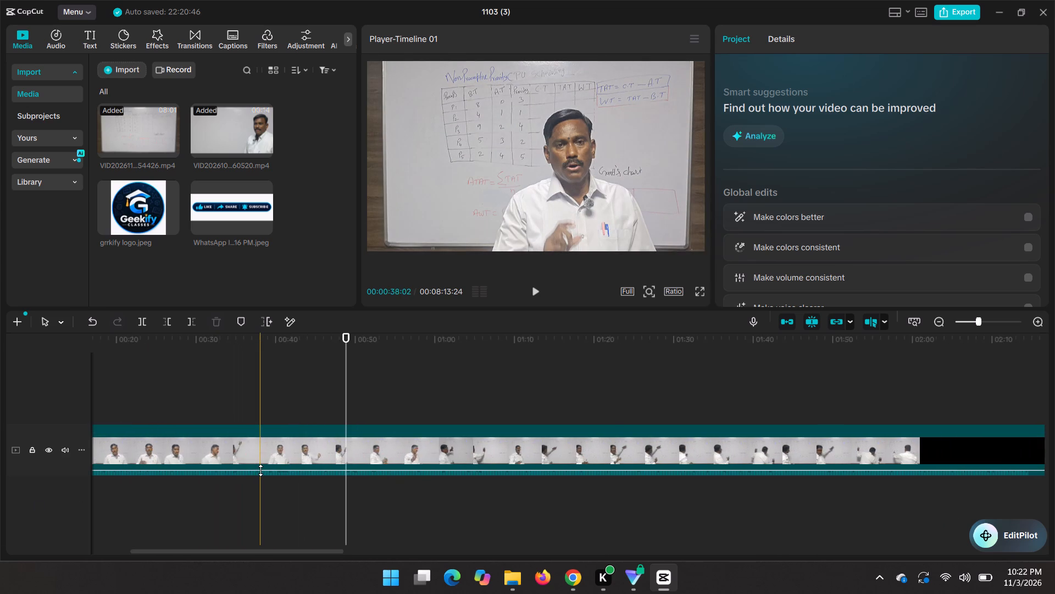
ctrl+scroll(260, 470, up, 6)
scroll(260, 470, right, 2)
ctrl+scroll(260, 470, up, 4)
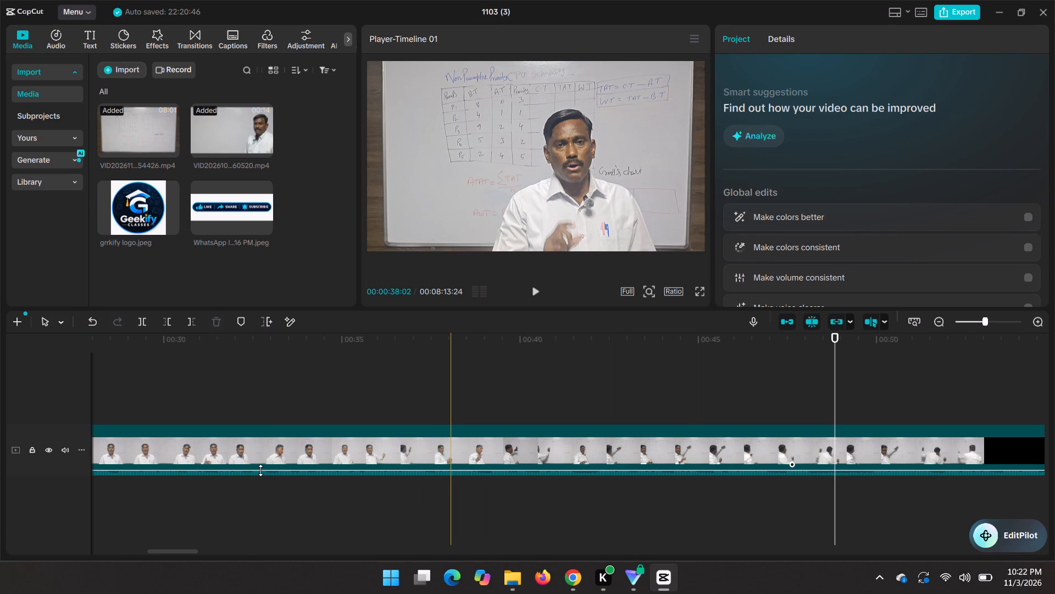
key(space)
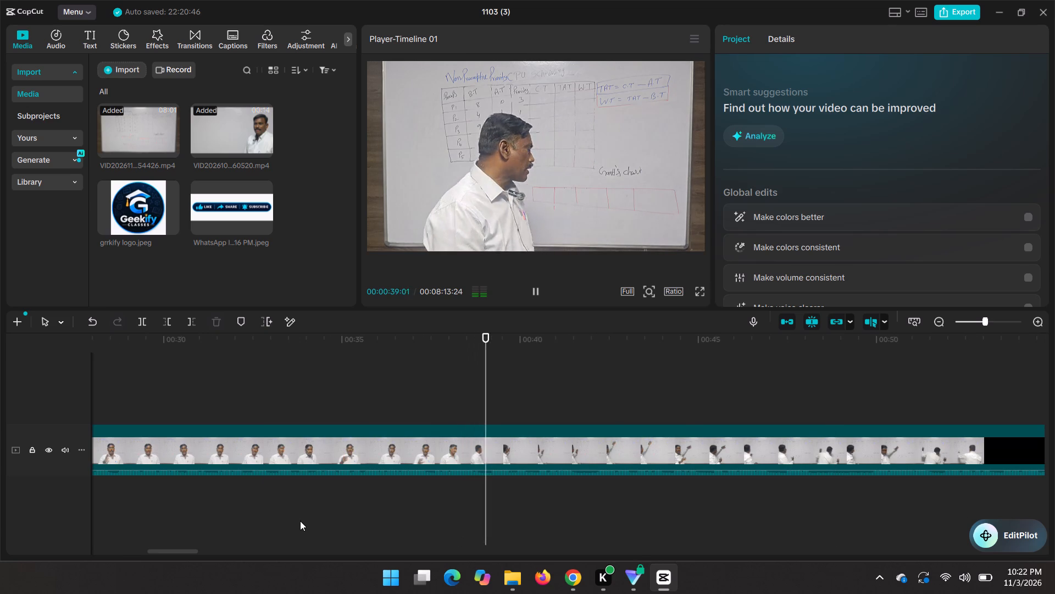
click(267, 422)
key(space)
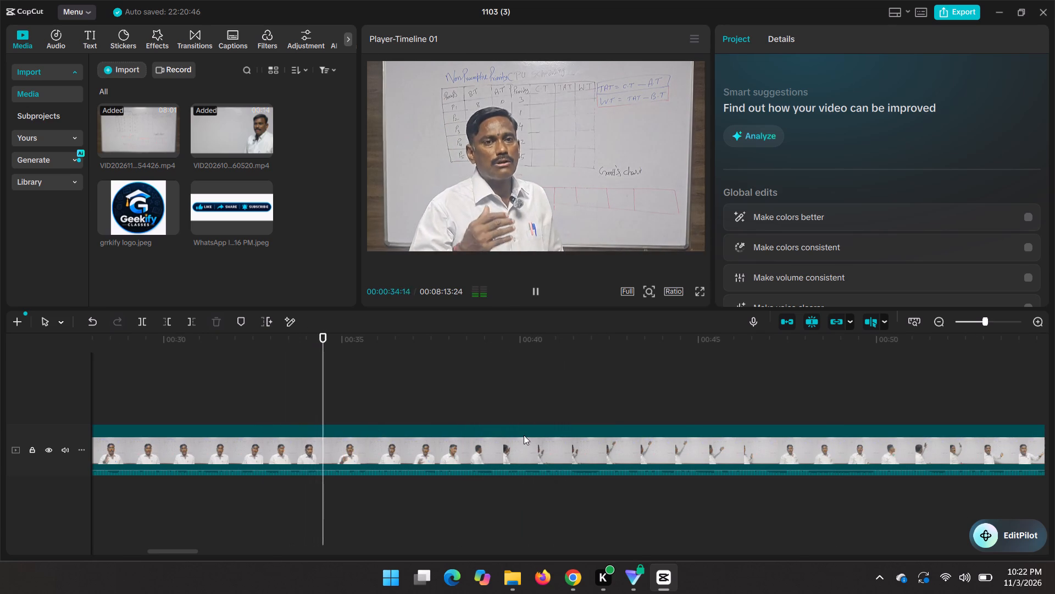
scroll(524, 435, right, 2)
click(459, 428)
key(space)
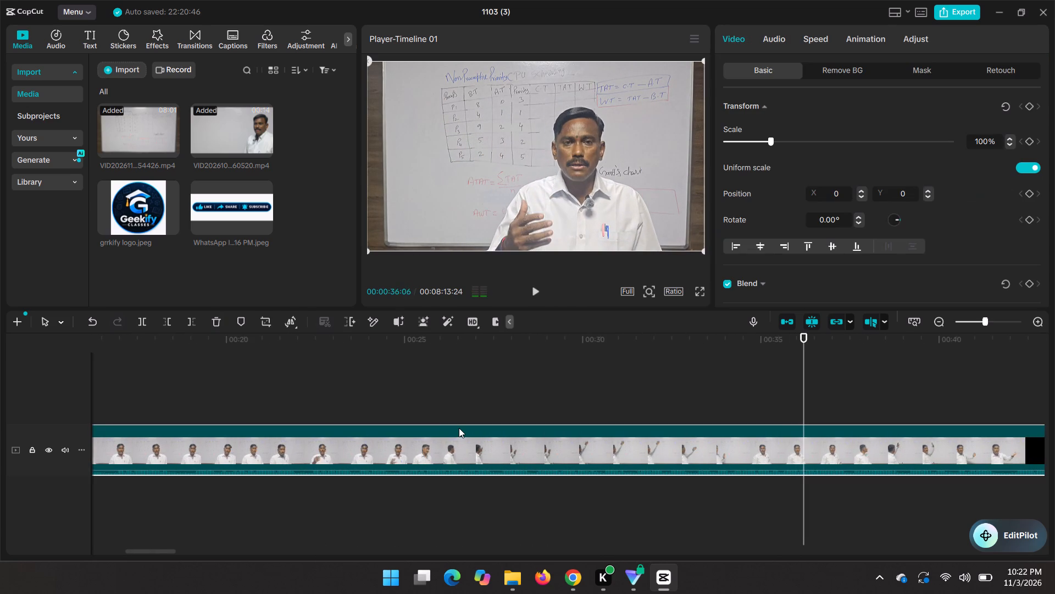
click(424, 409)
key(space)
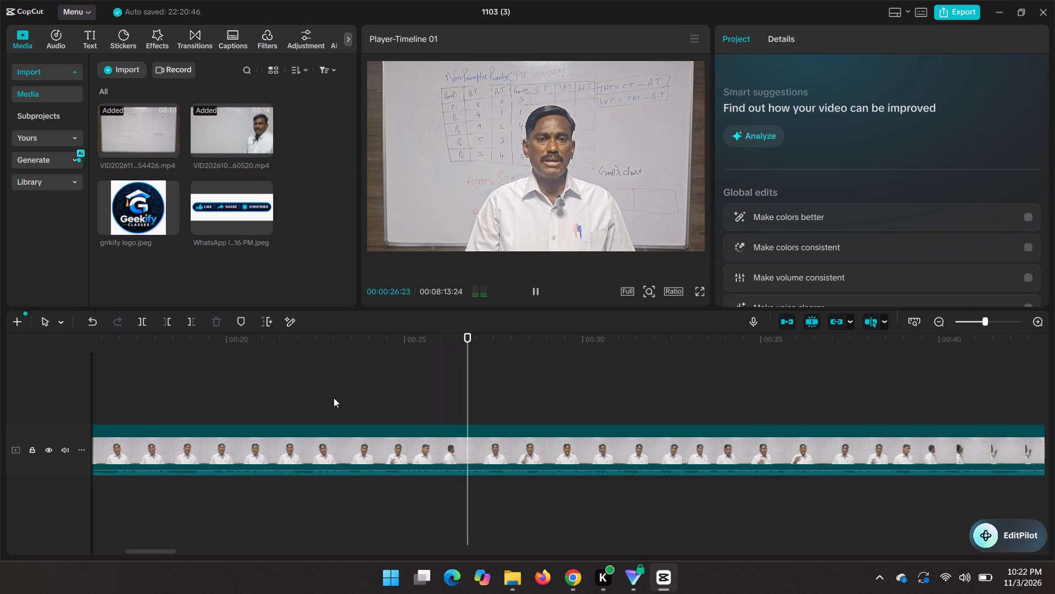
click(265, 406)
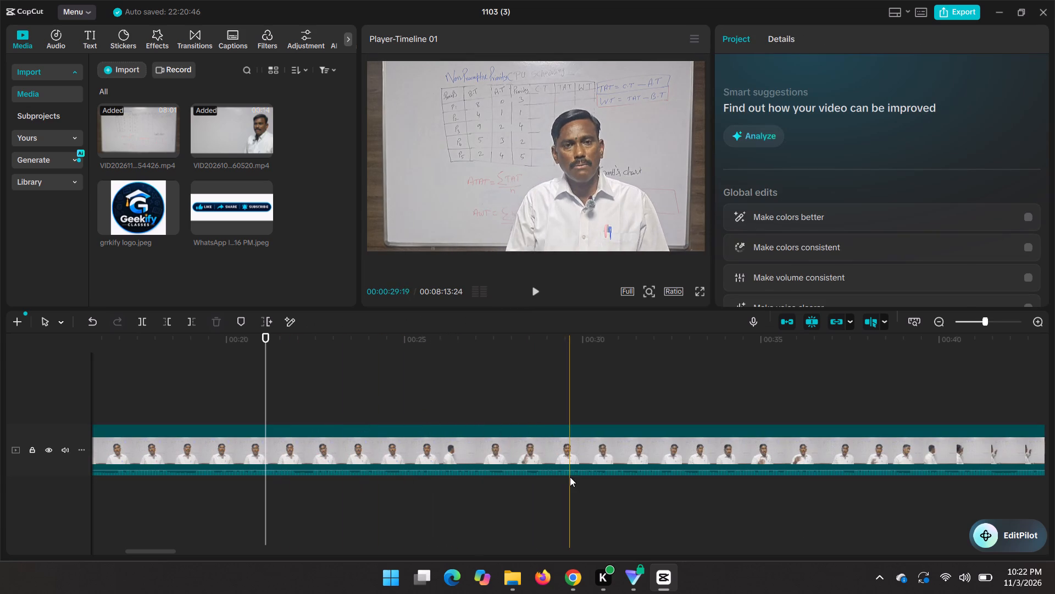
scroll(570, 477, right, 6)
scroll(549, 493, left, 1)
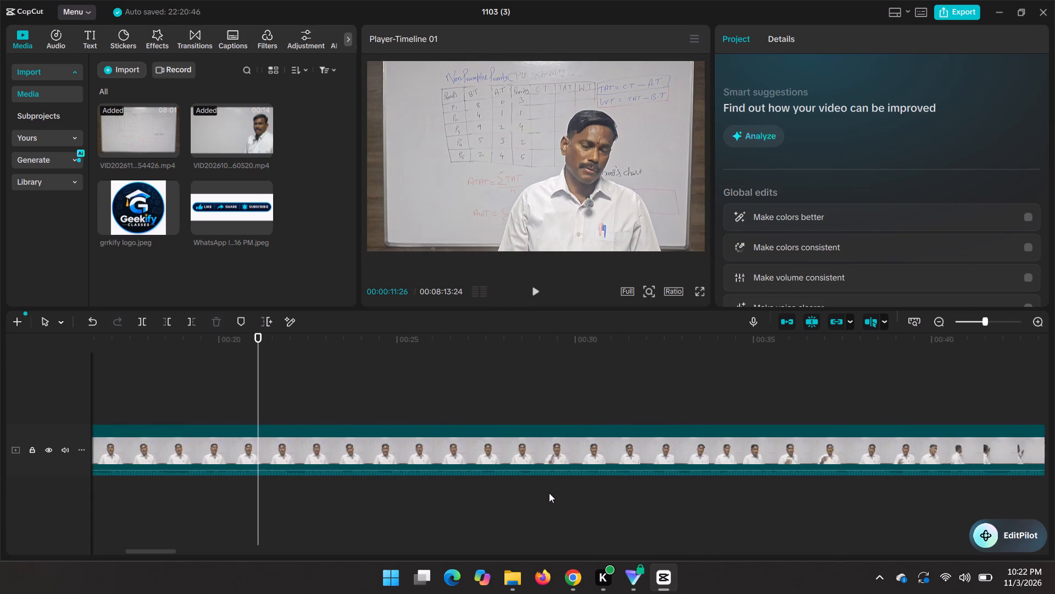
scroll(549, 493, left, 1)
key(space)
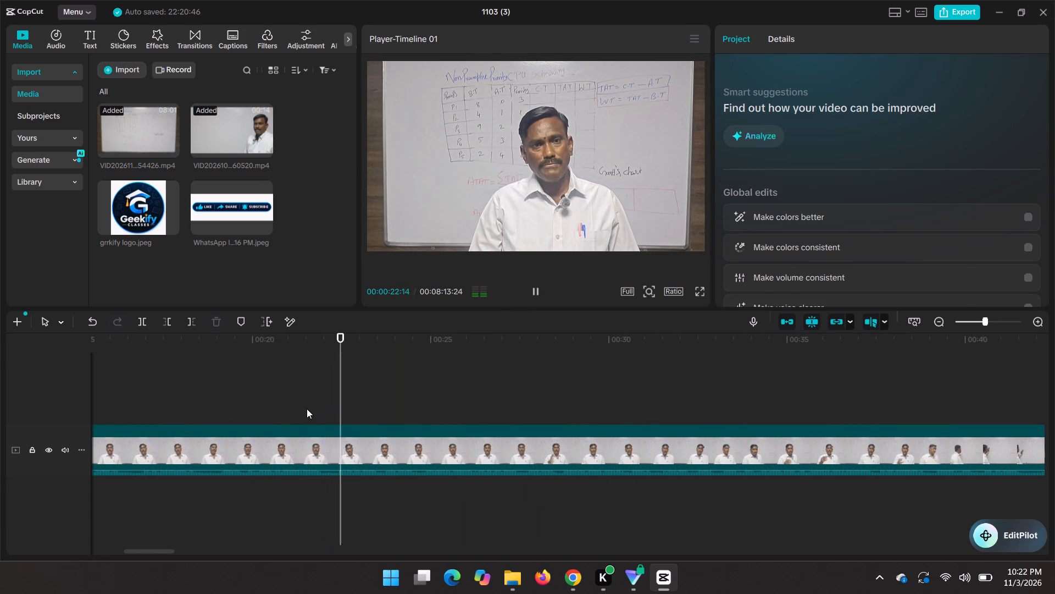
click(298, 407)
key(space)
click(447, 421)
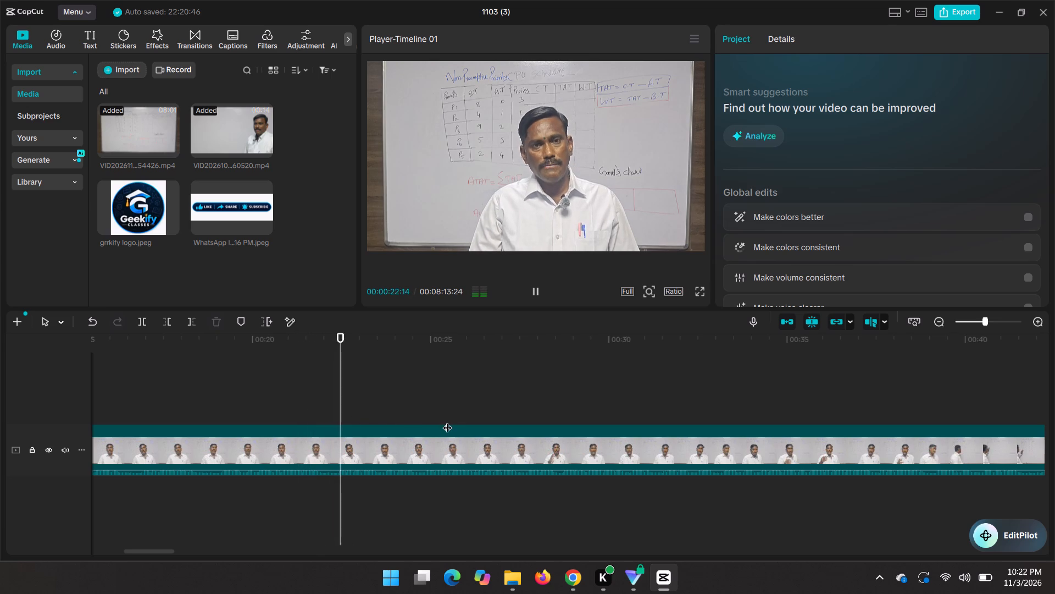
key(space)
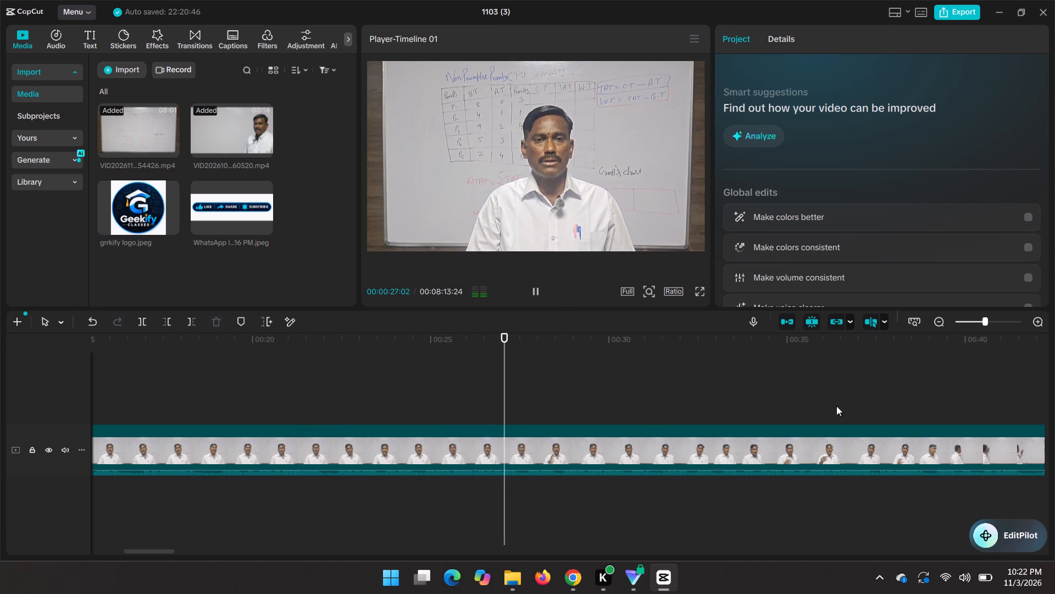
click(997, 435)
click(959, 406)
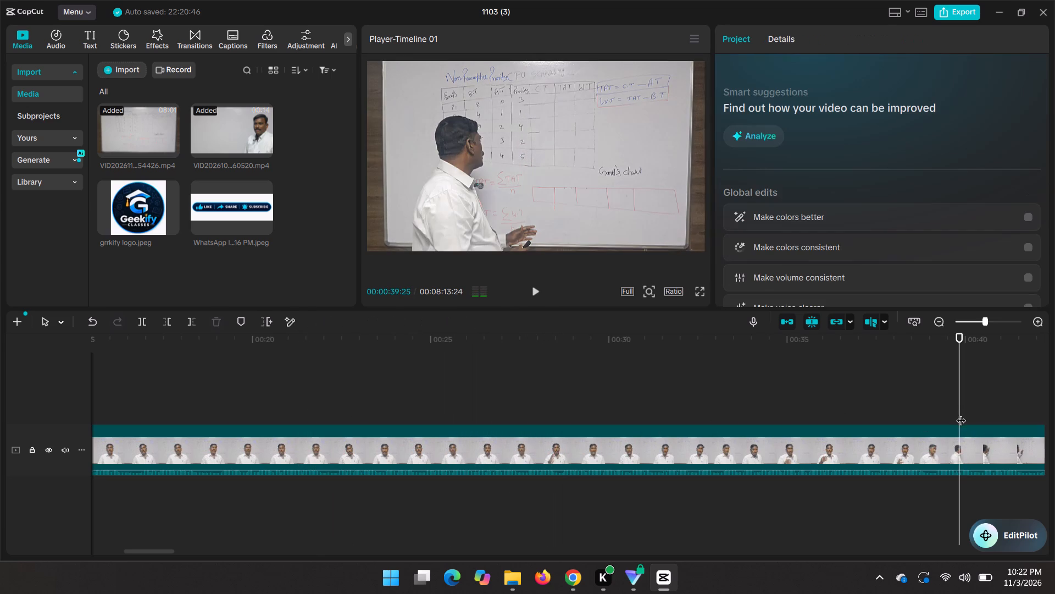
Play the lecture from about 0:39 to 0:51 to judge which part to remove.
scroll(947, 432, left, 1)
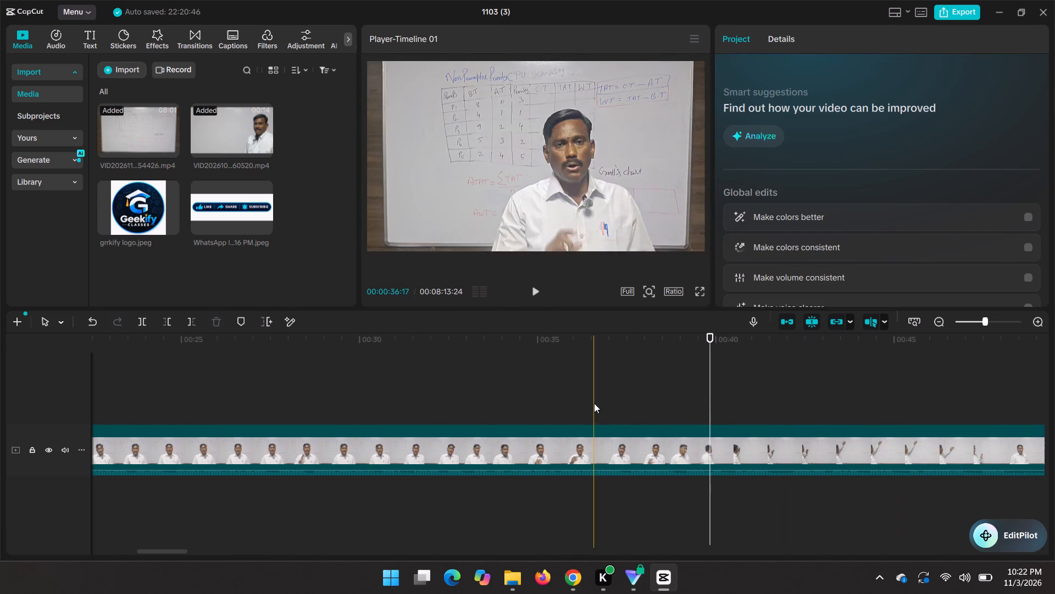
key(space)
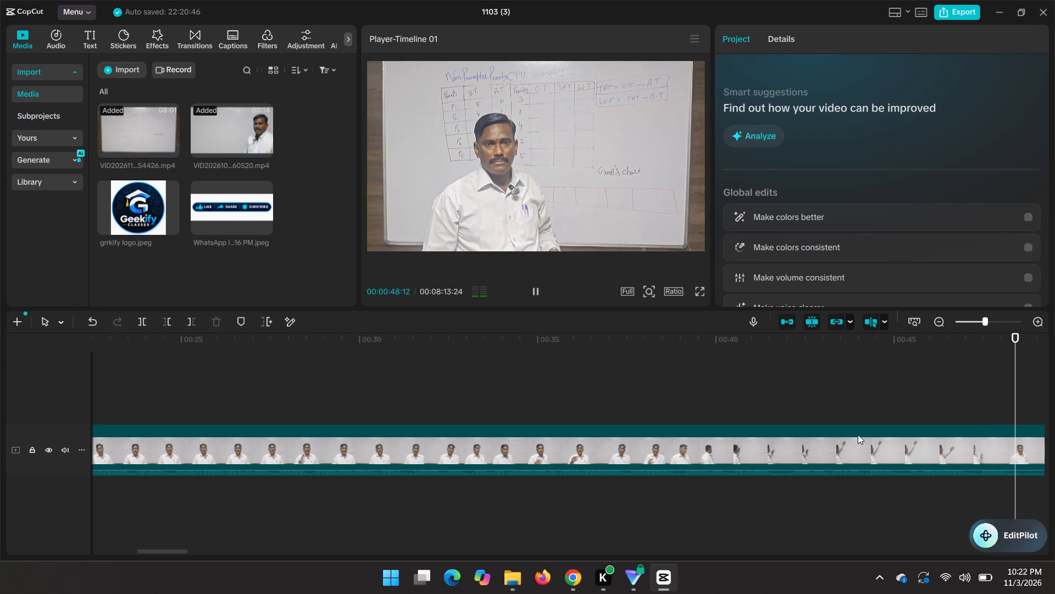
key(space)
scroll(858, 436, left, 1)
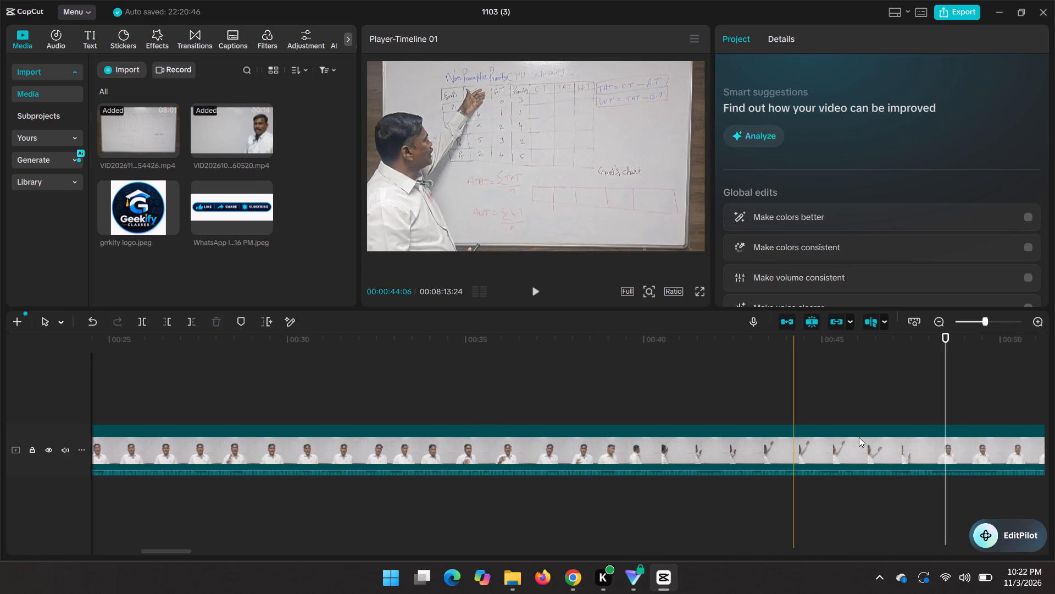
scroll(859, 437, left, 3)
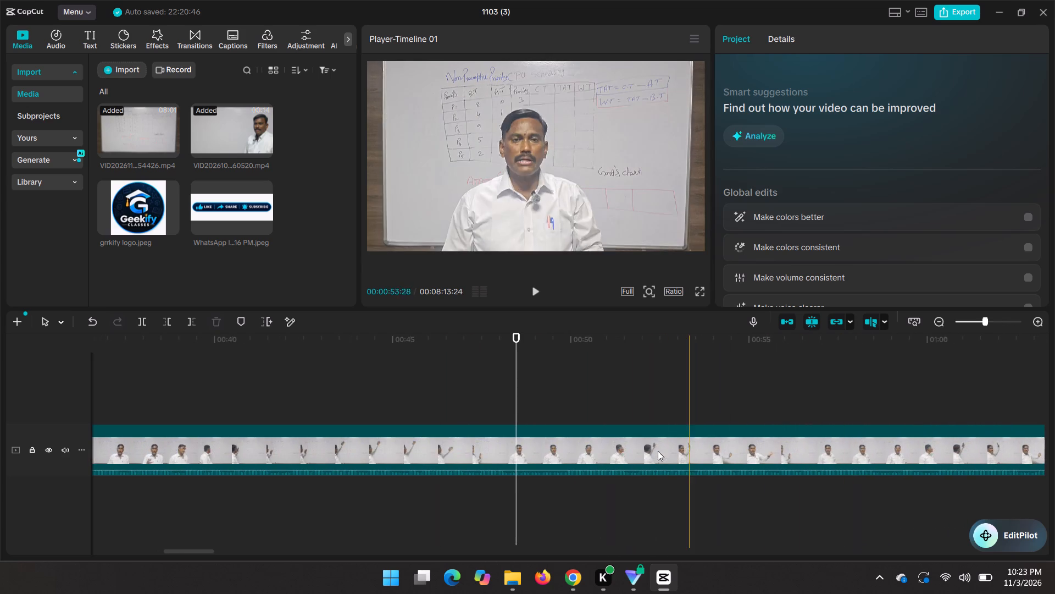
key(space)
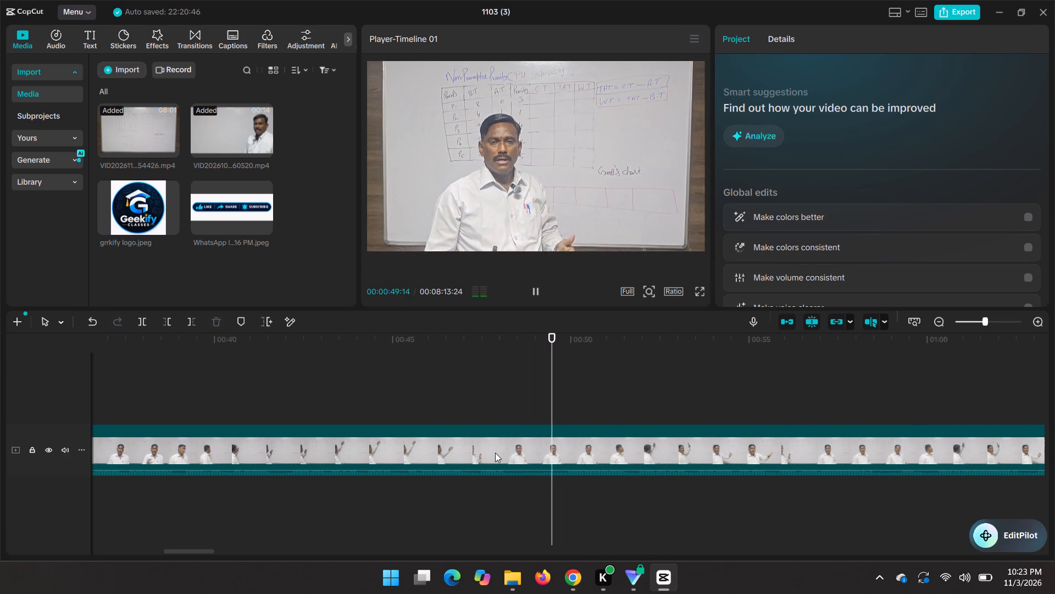
key(space)
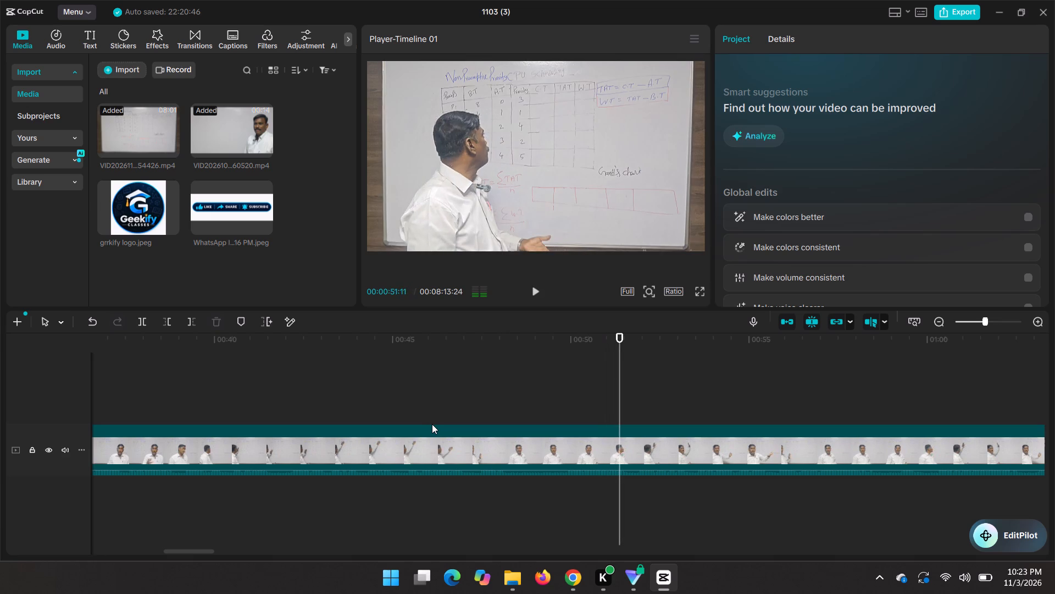
Split the long lecture clip at 00:00:47:16, where the presenter stops talking beside the whiteboard.
key(space)
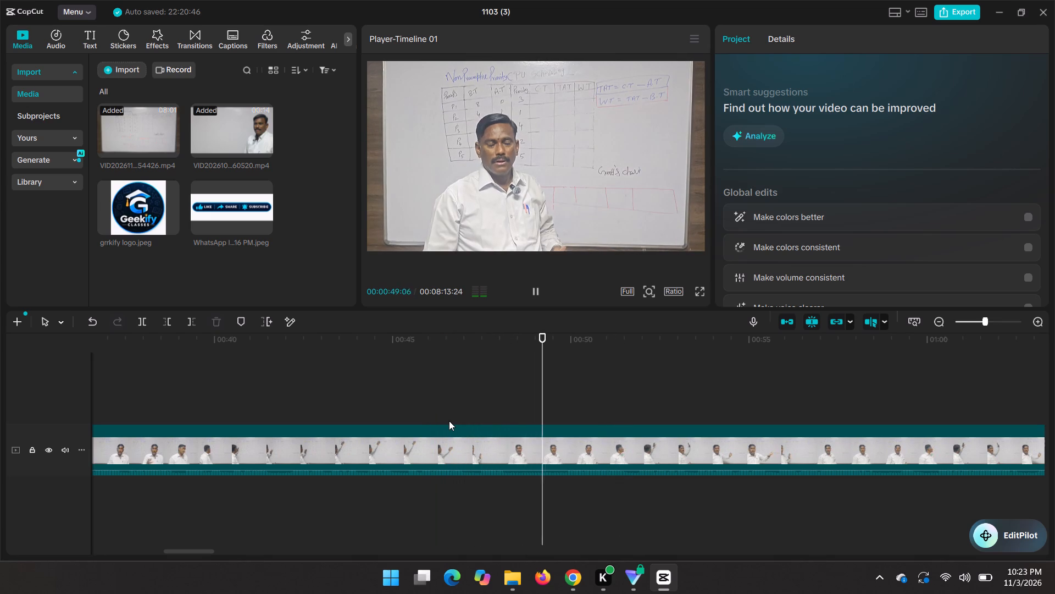
click(445, 420)
key(space)
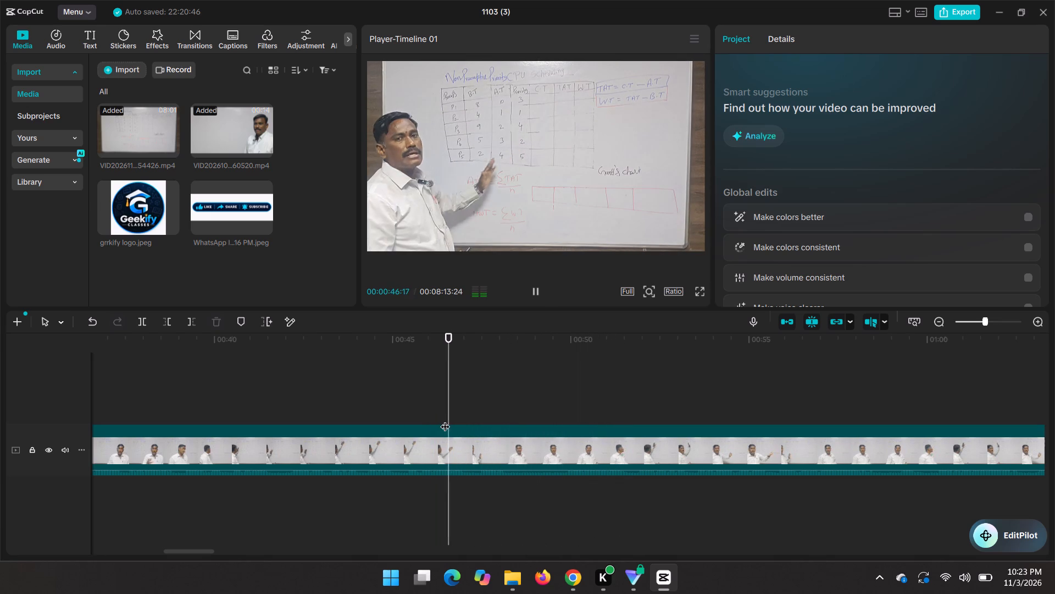
key(space)
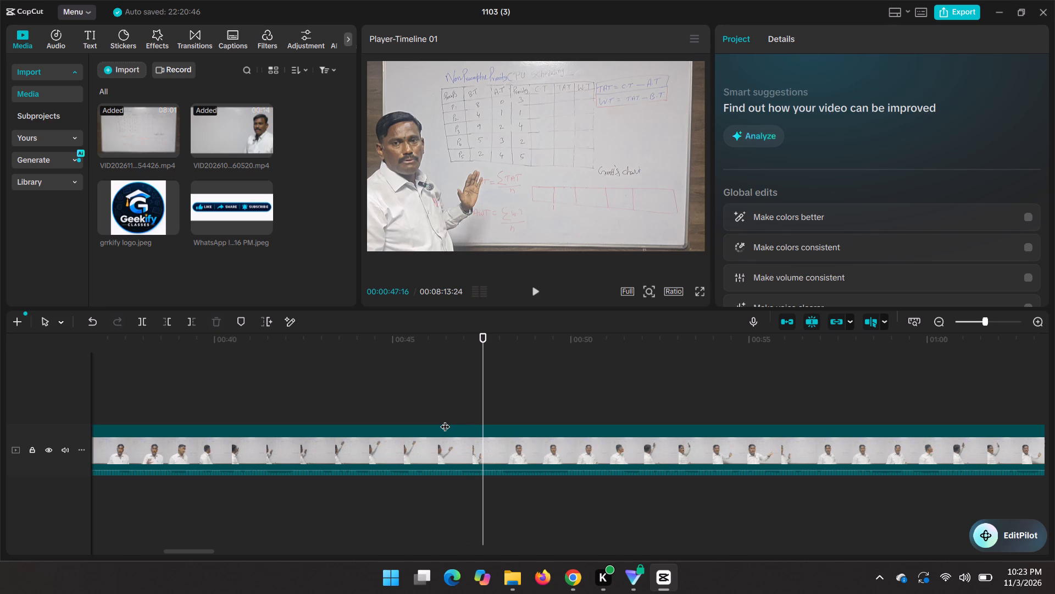
key(ctrl+b)
Split the lecture clip again at 00:00:49:21 and delete the short segment between the two cuts.
key(space)
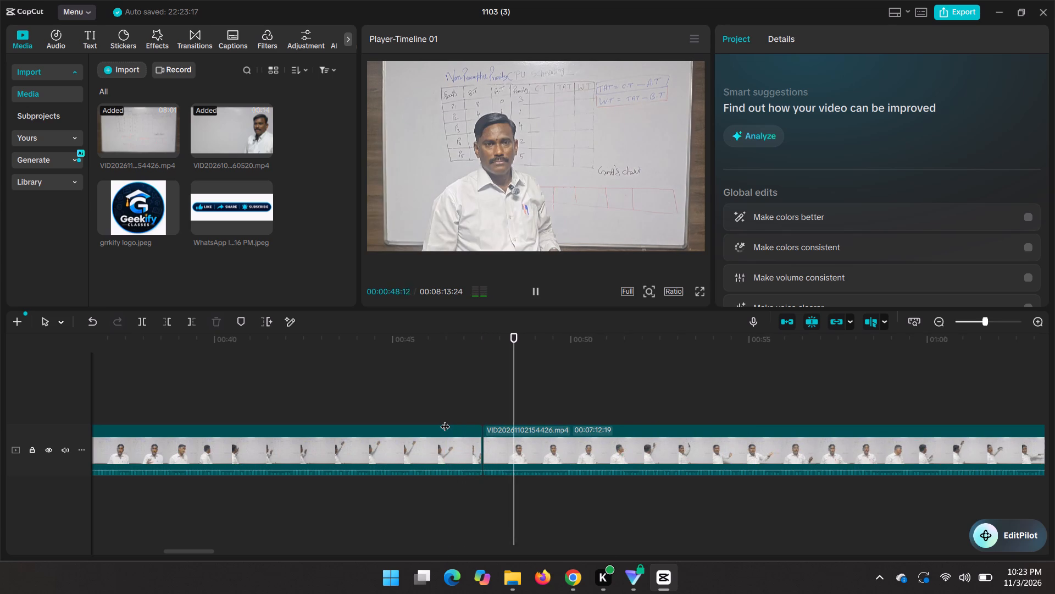
key(space)
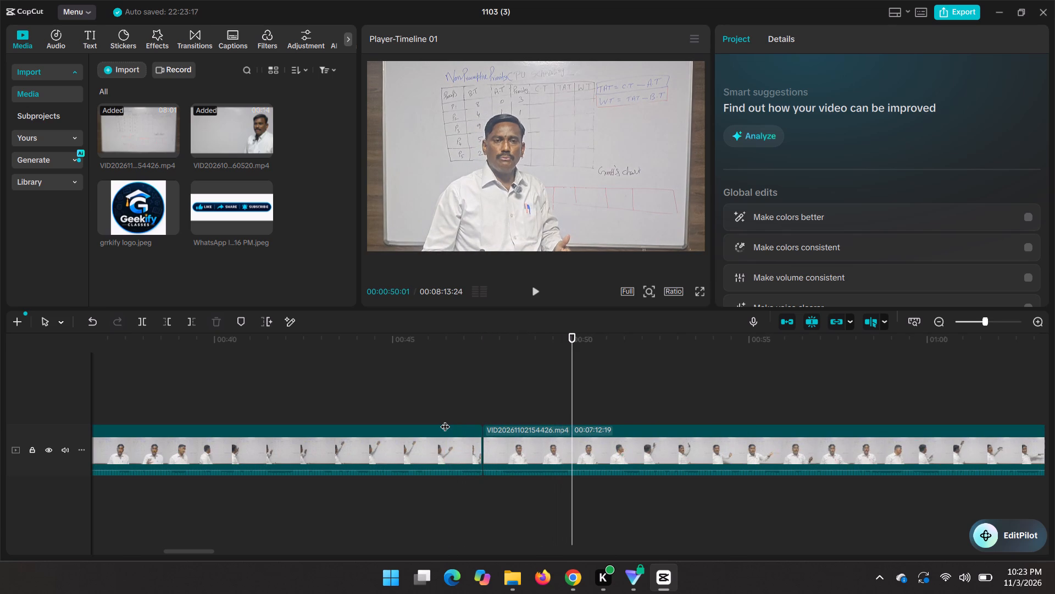
click(567, 431)
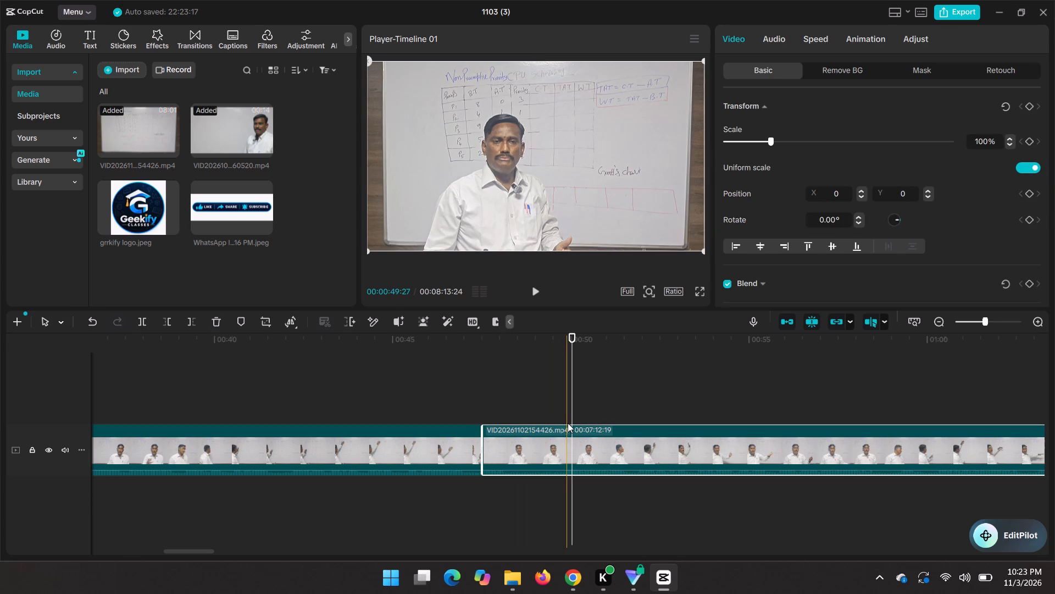
click(568, 419)
key(ctrl+b)
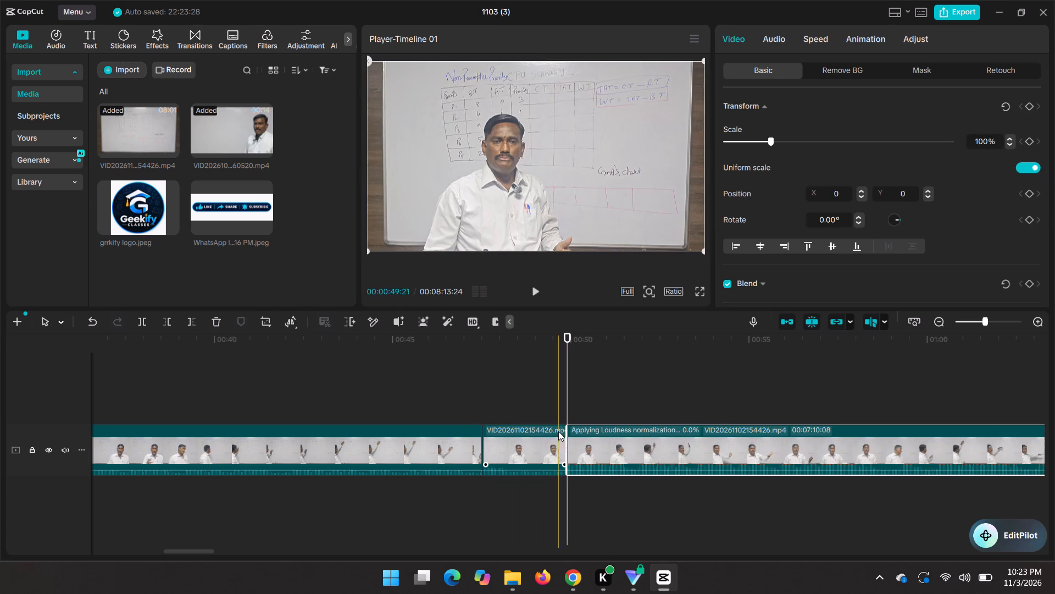
click(548, 446)
key(BackSpace)
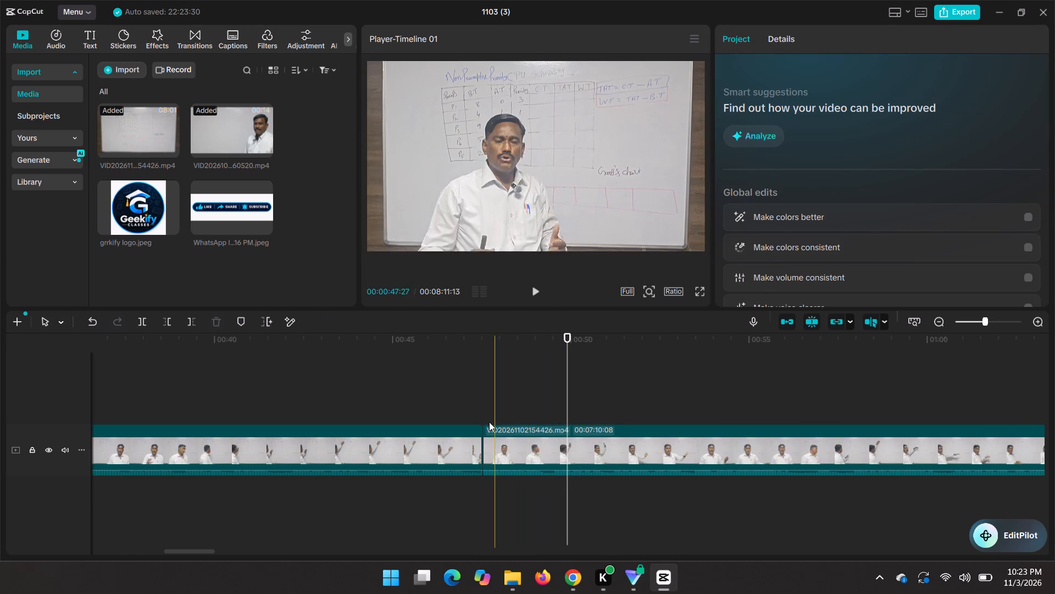
Play the lecture across the new cut at about 0:47 to check how the two clips join.
click(473, 419)
key(space)
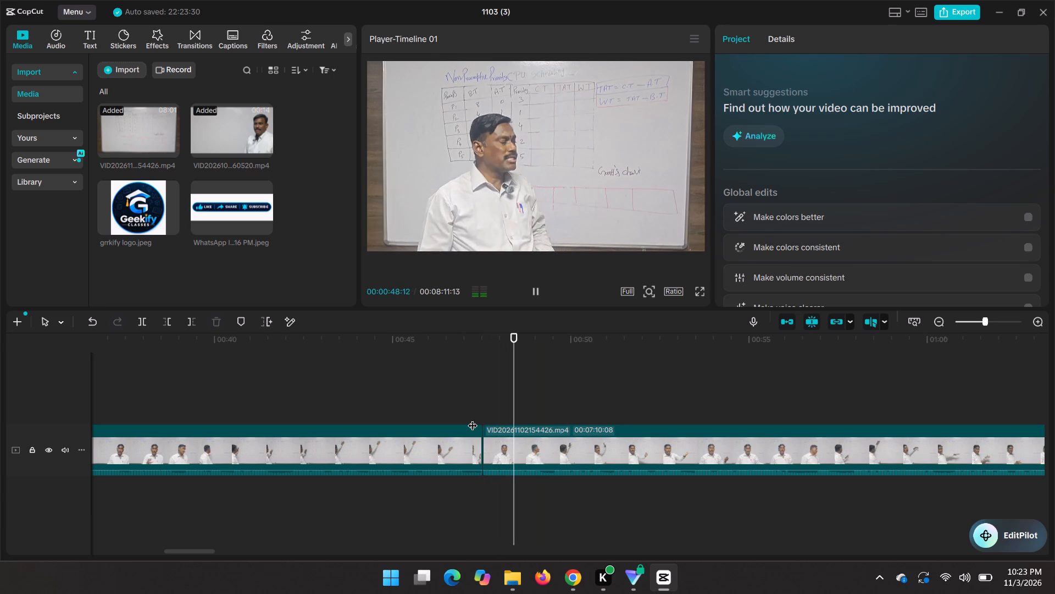
click(406, 408)
key(space)
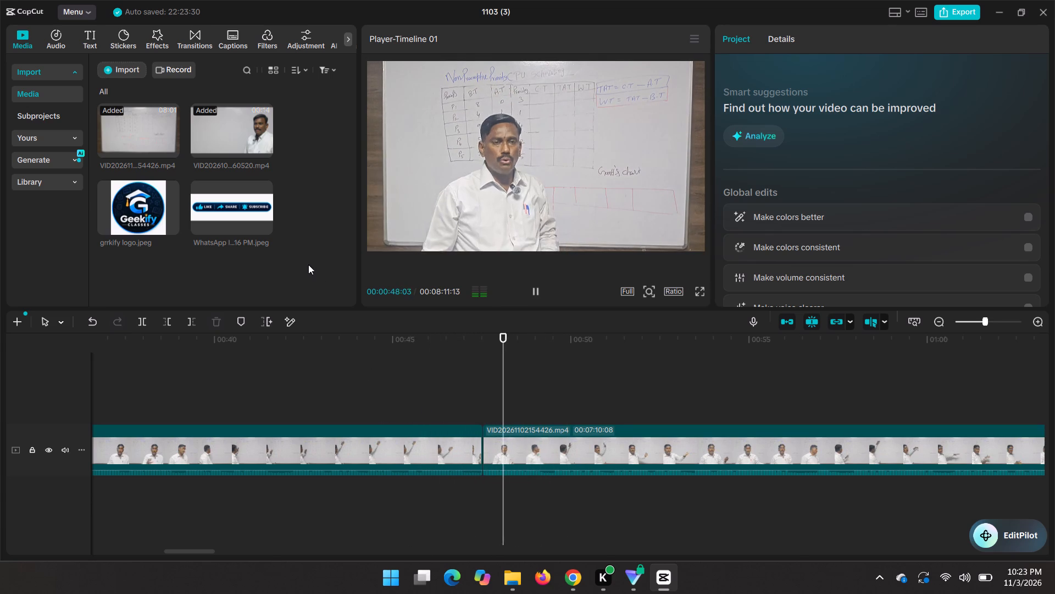
Search the transitions library for "fade scan".
click(192, 40)
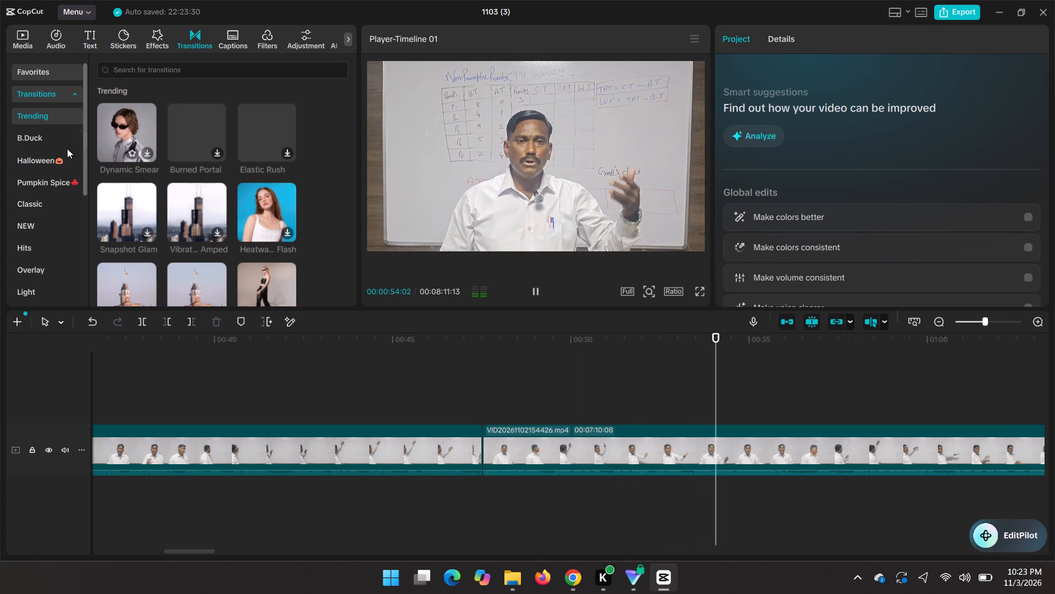
click(174, 71)
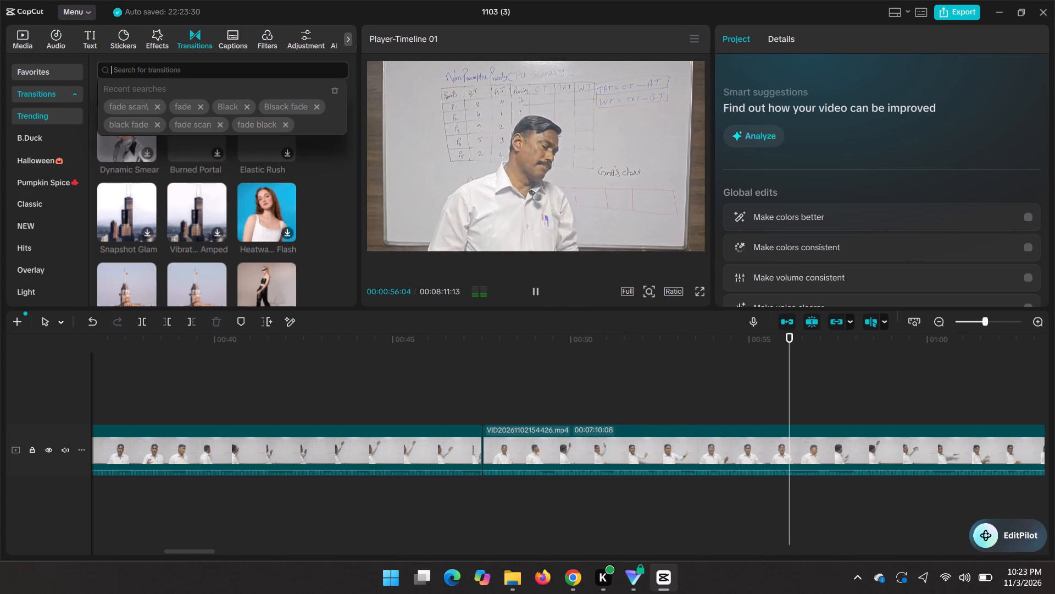
key(f)
key(a)
text(de)
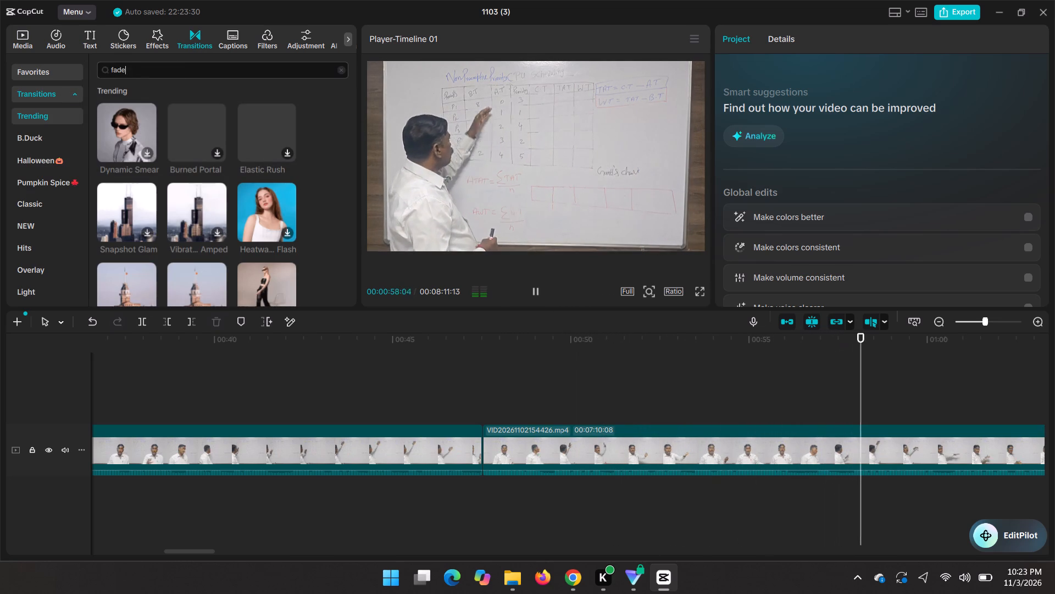
key(space)
text(scan)
key(Return)
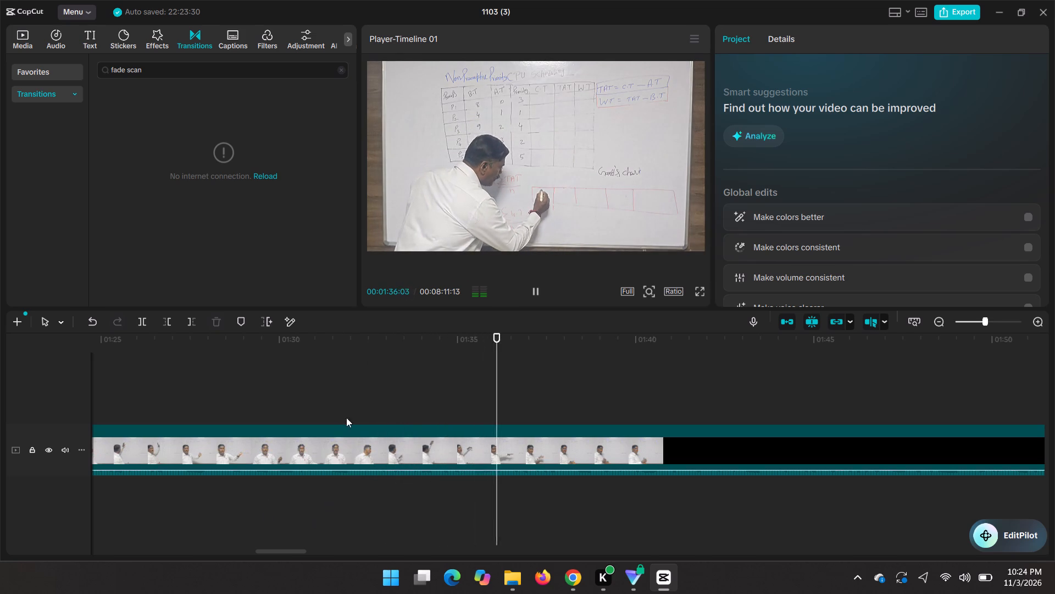
Play the lecture from about 1:36, and check the end and the opening of the timeline.
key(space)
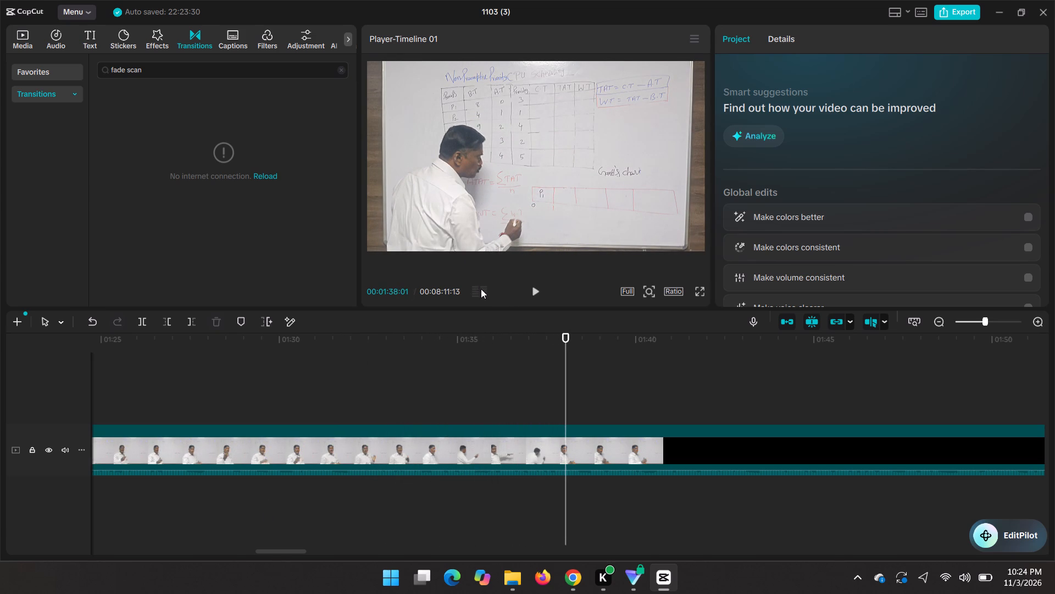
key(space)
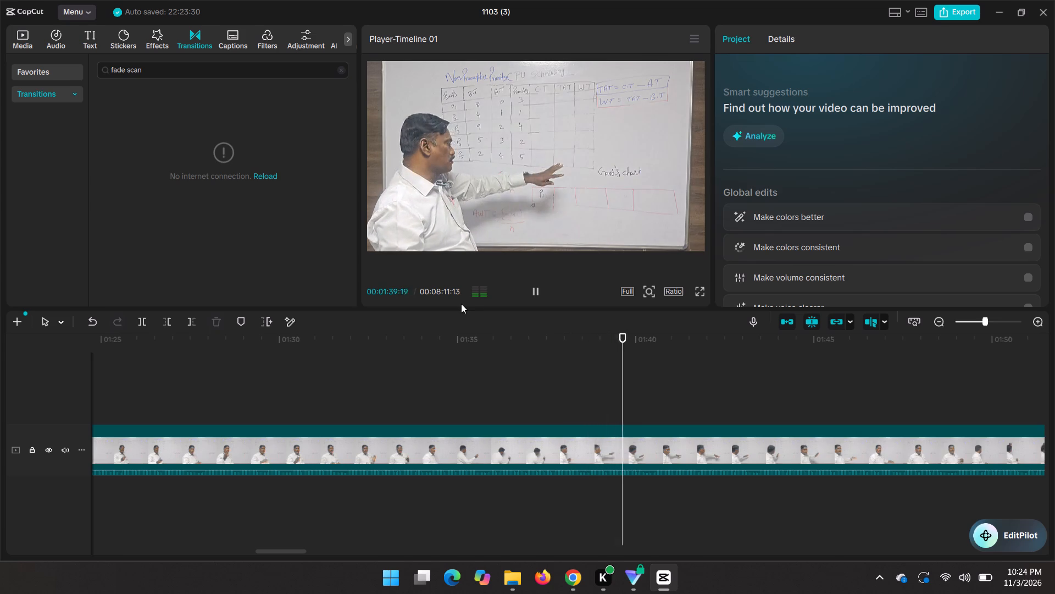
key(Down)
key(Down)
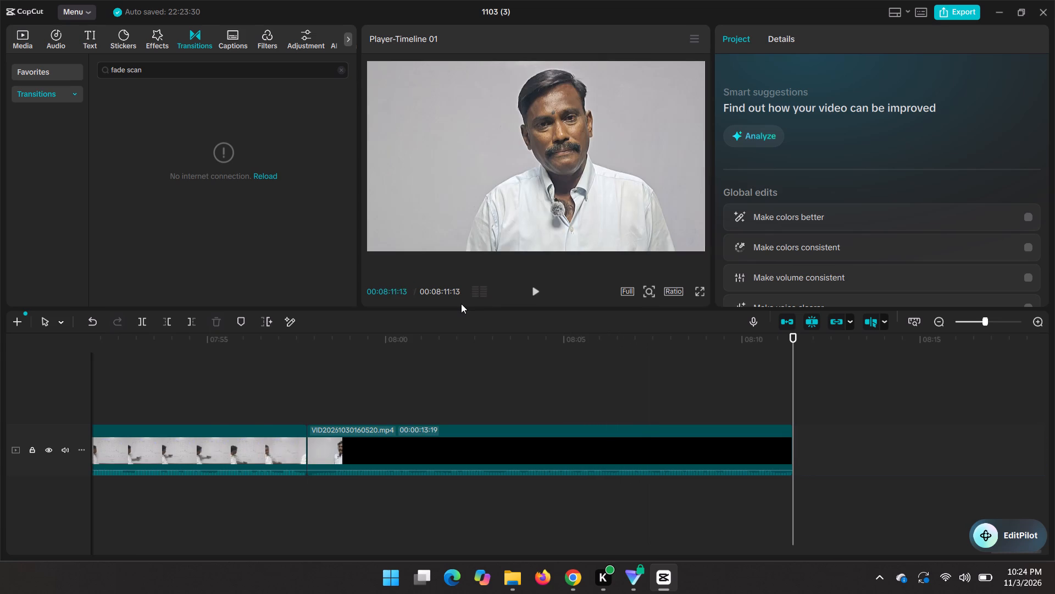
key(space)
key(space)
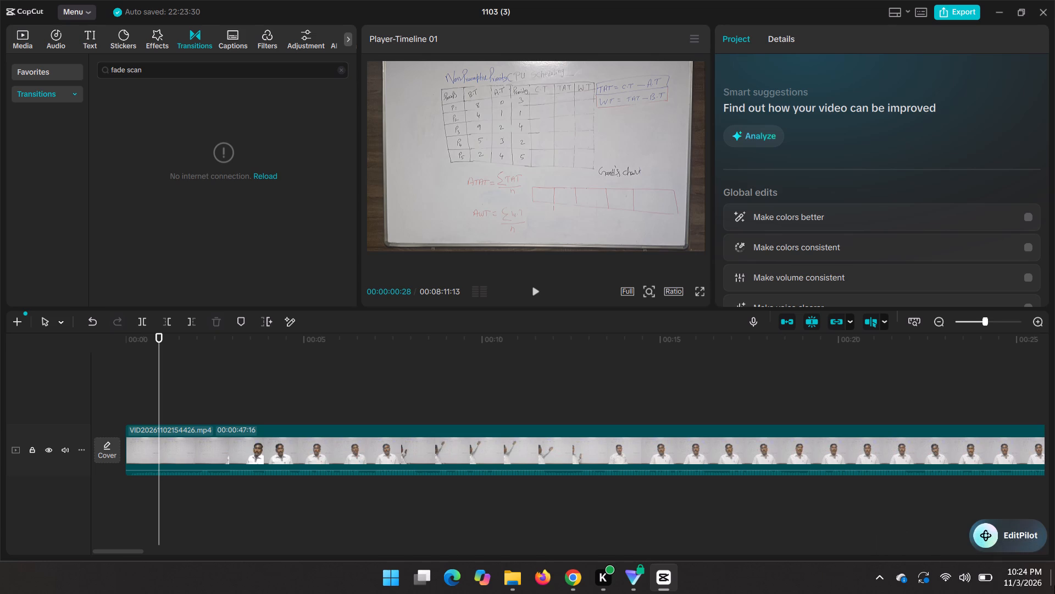
Lower the system speaker volume.
click(962, 588)
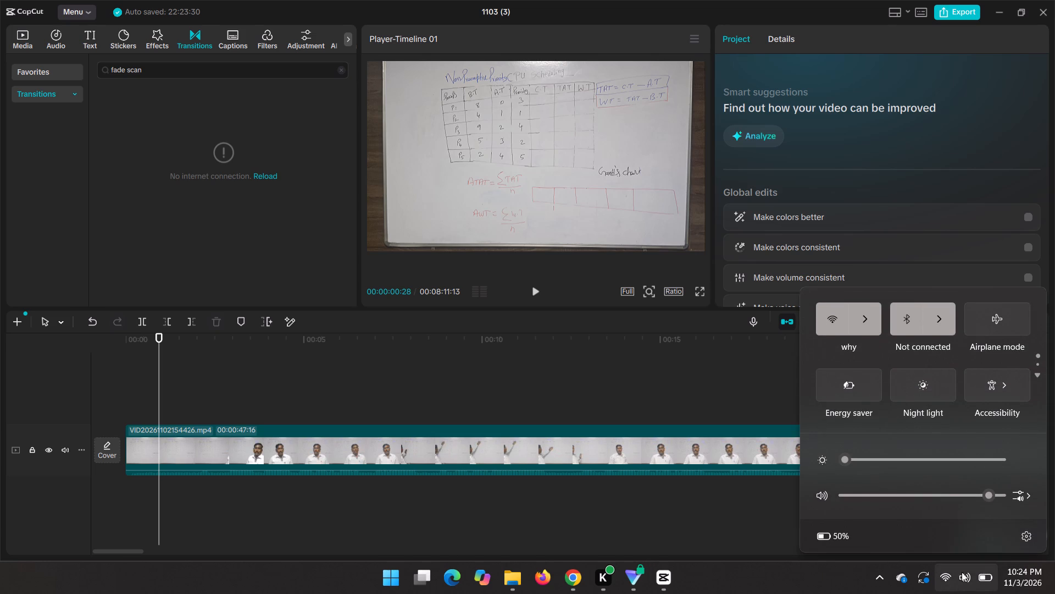
click(943, 494)
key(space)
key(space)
Review the lecture footage from about 0:12 through the cut at about 0:47.
click(545, 401)
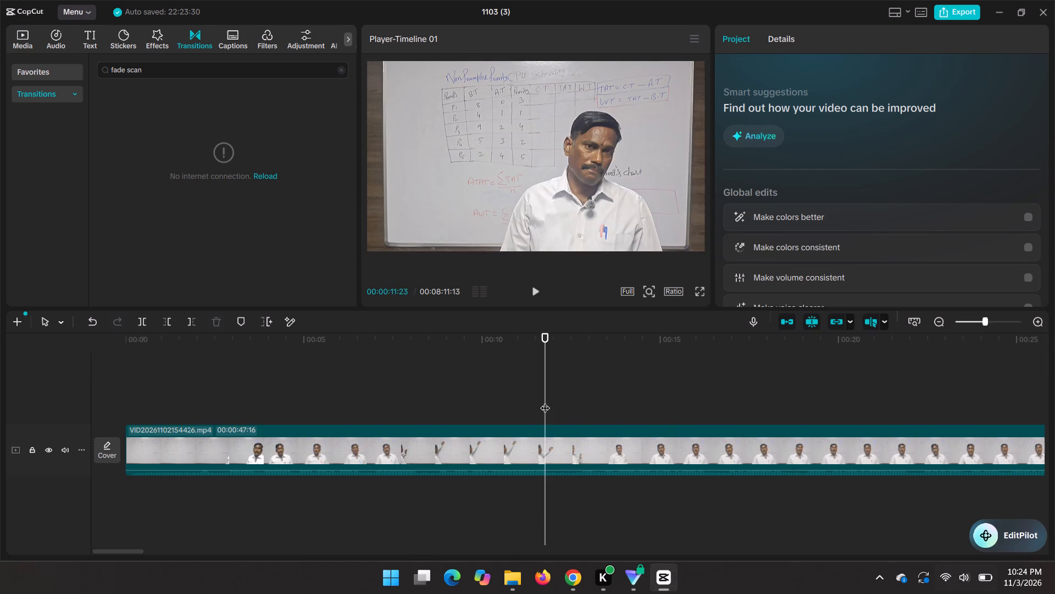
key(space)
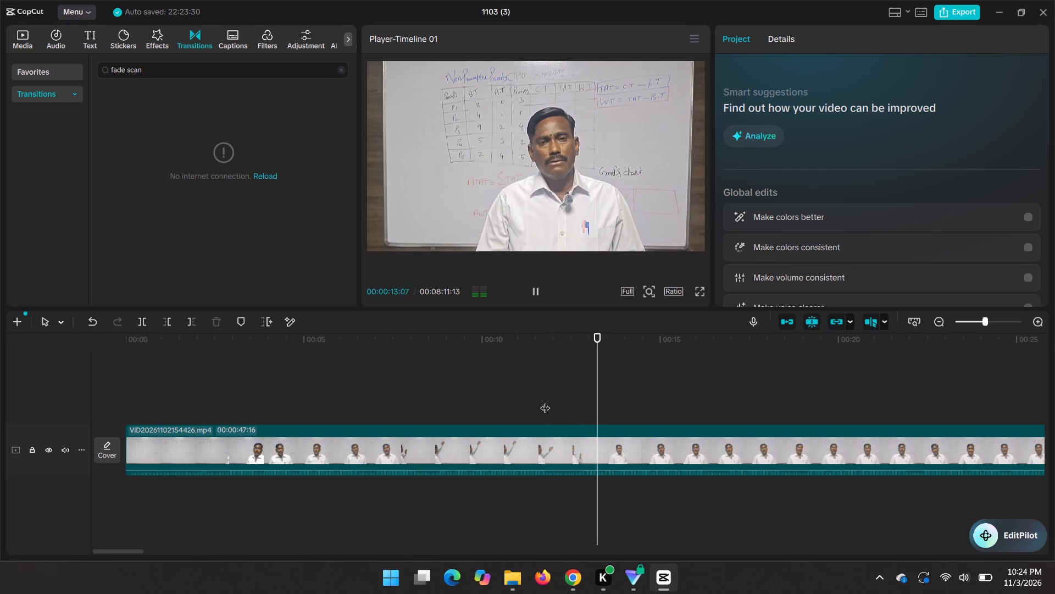
scroll(632, 400, left, 4)
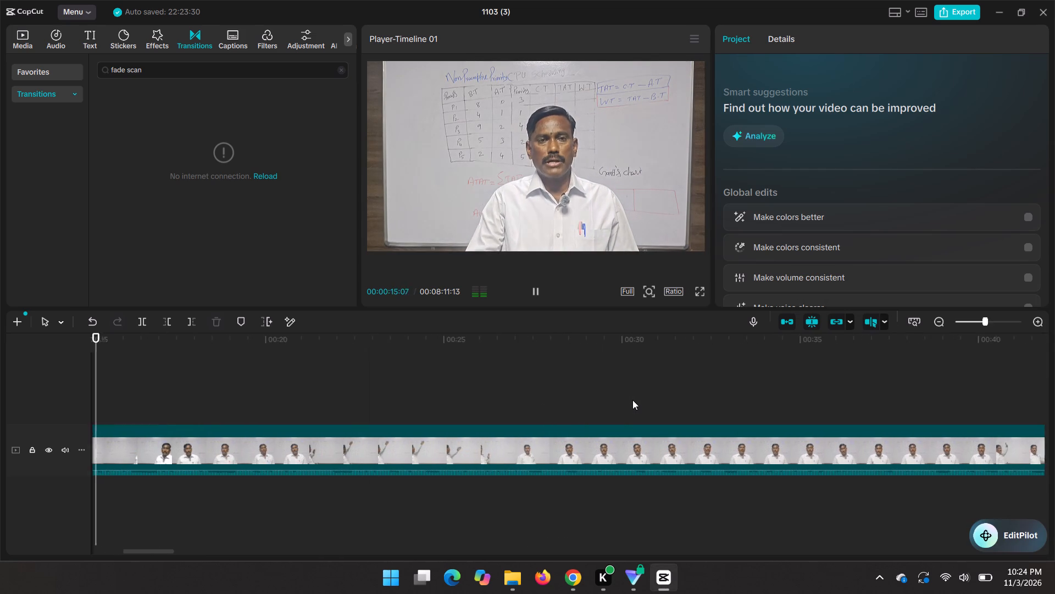
scroll(632, 400, left, 1)
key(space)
scroll(632, 401, left, 1)
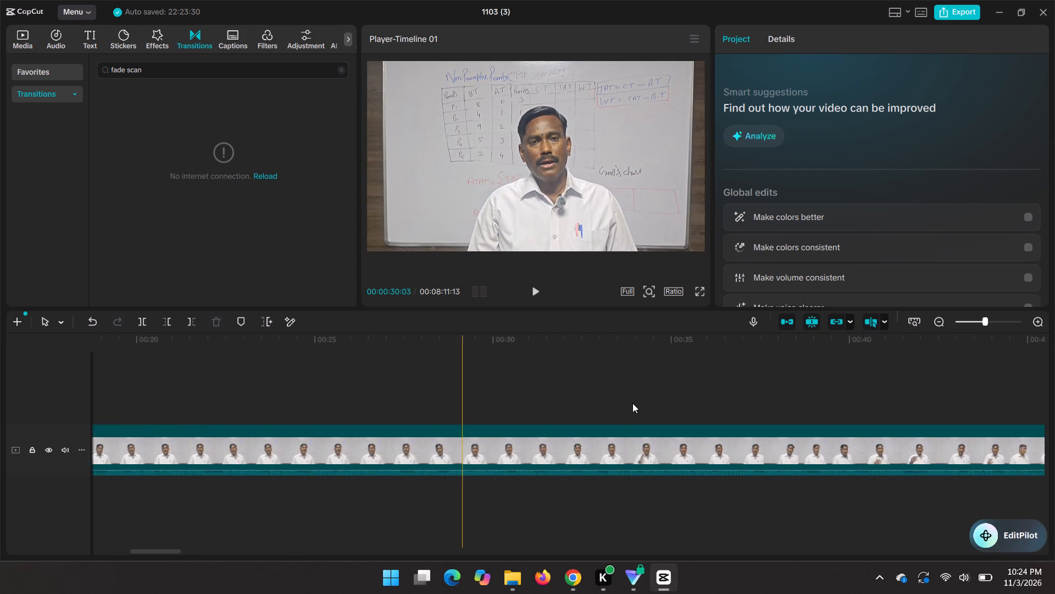
scroll(632, 403, left, 4)
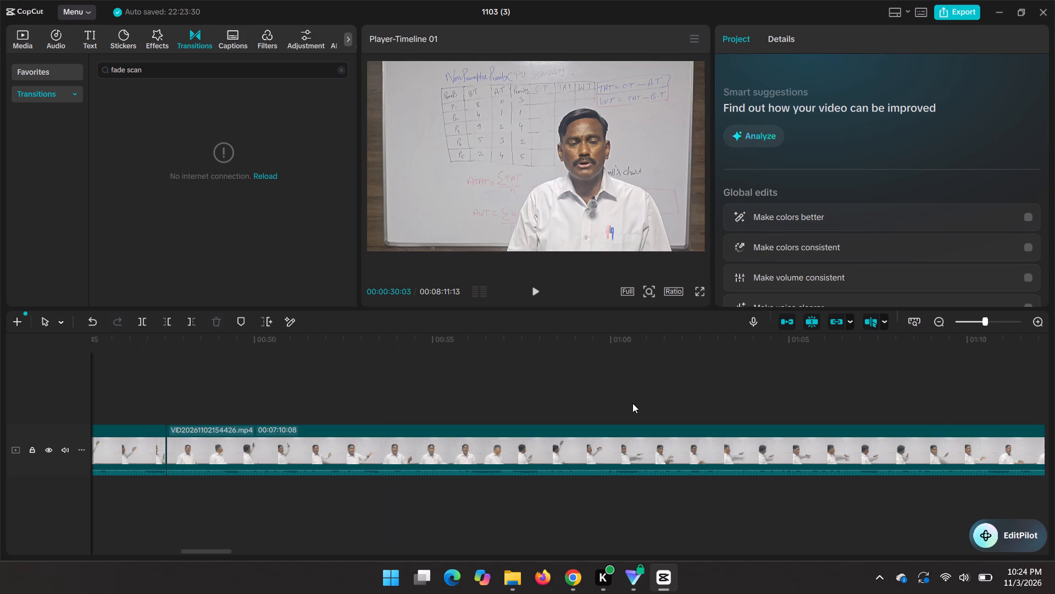
Reload the transitions library results for "fade scan".
click(274, 177)
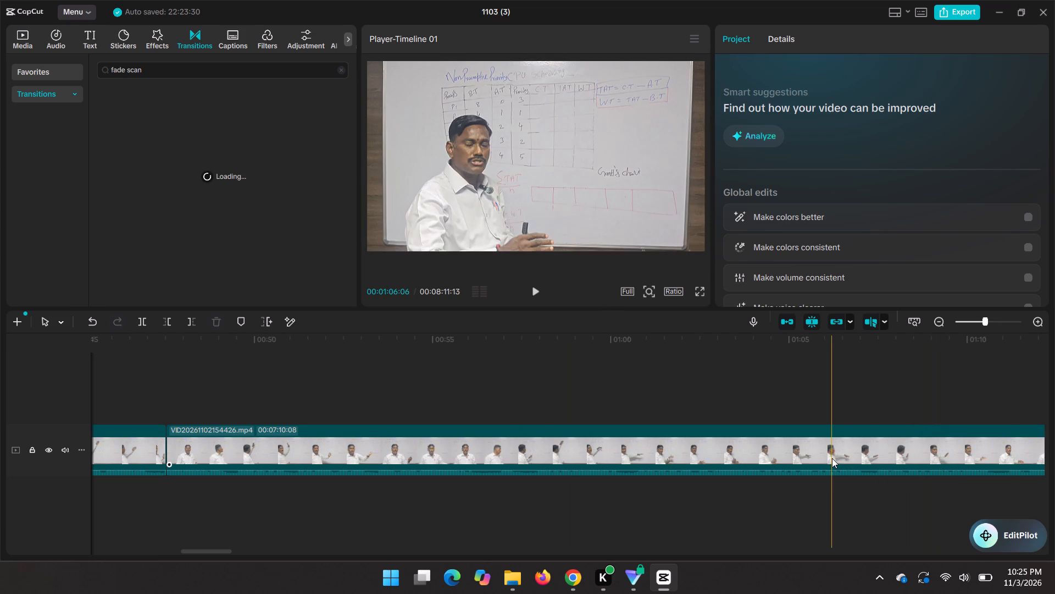
Play the lecture from about 1:58, where the presenter points at the table on the whiteboard.
scroll(832, 458, left, 4)
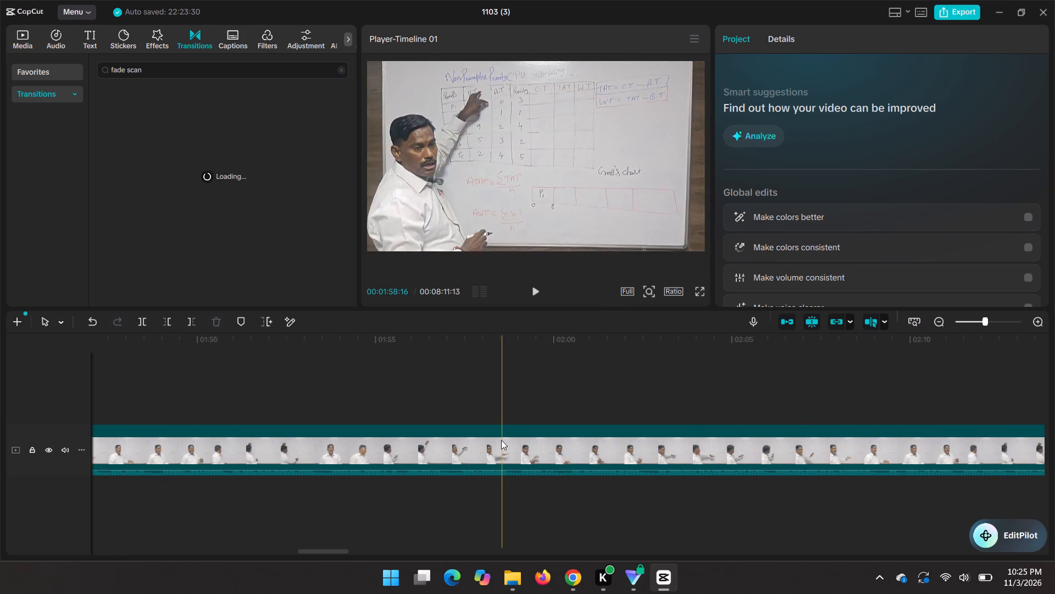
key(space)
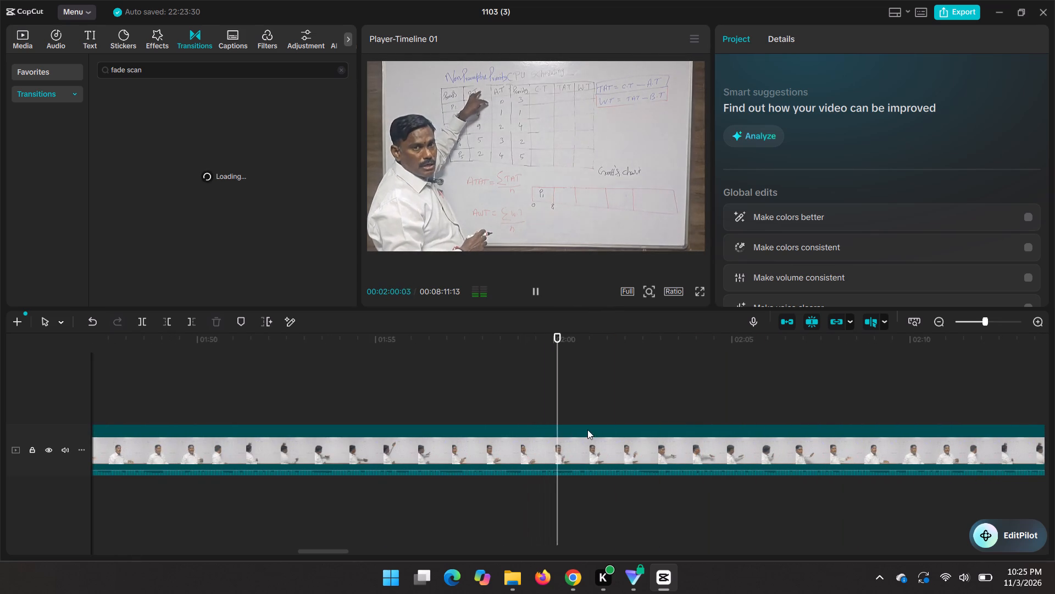
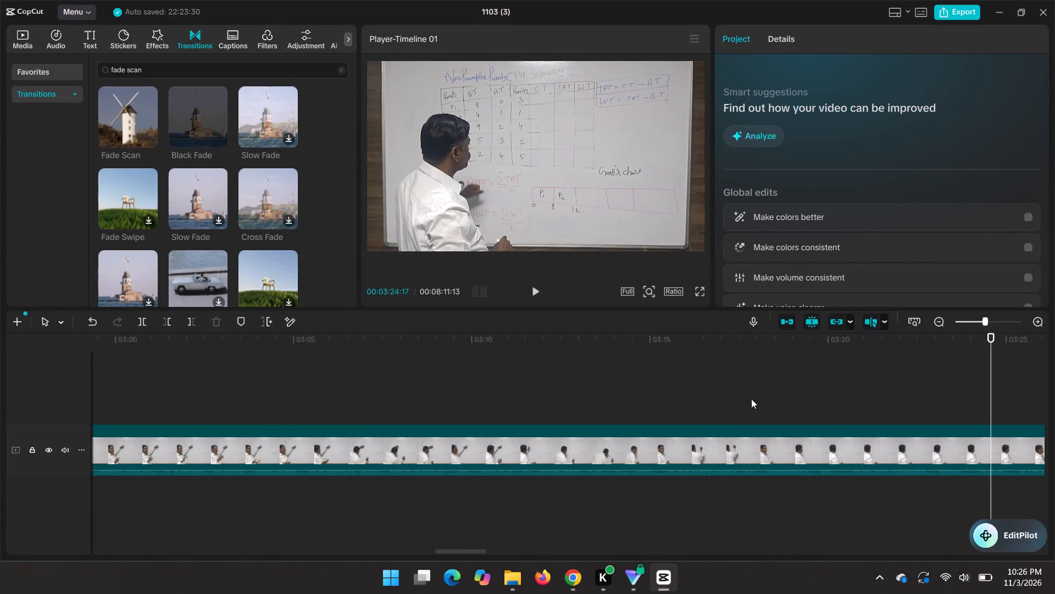
Review the lecture from about 3:24 onwards, advancing frame by frame where needed, for footage that needs cutting.
key(Right)
key(Right)
key(Right)
key(Right)
key(Right)
key(Right)
key(Right)
key(Right)
key(Right)
key(Right)
key(Right)
key(Right)
key(Right)
key(Right)
key(Right)
key(Right)
key(Right)
key(Right)
key(Right)
key(Right)
key(Right)
key(Right)
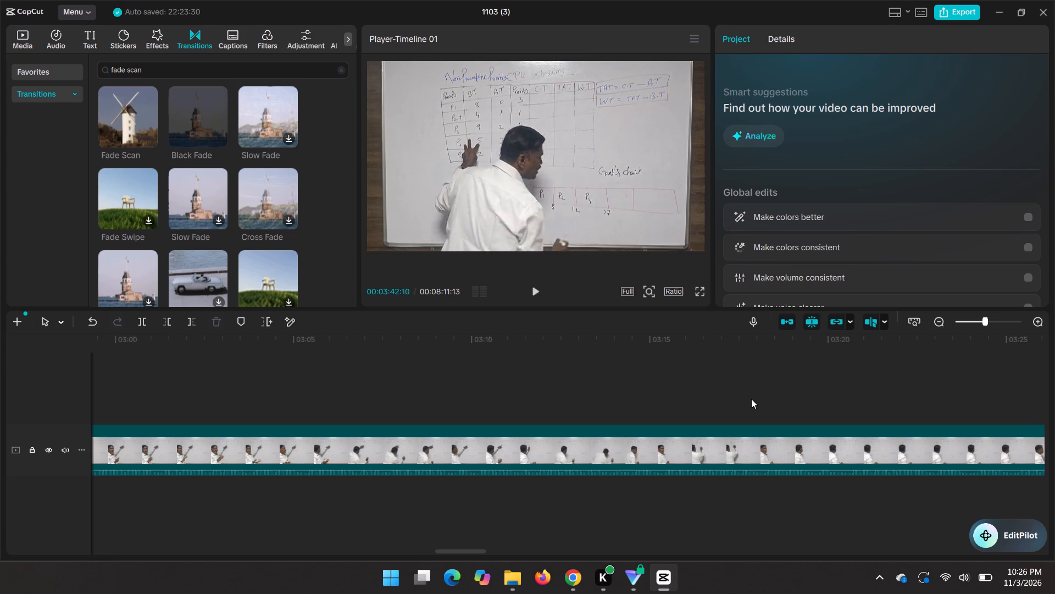
key(Right)
key(Right)
key(Right)
key(Right)
key(Right)
key(Right)
key(Right)
key(Right)
key(Right)
key(Right)
key(Right)
key(Right)
key(Right)
key(Right)
key(Right)
key(Right)
key(Right)
key(Right)
key(Right)
key(Right)
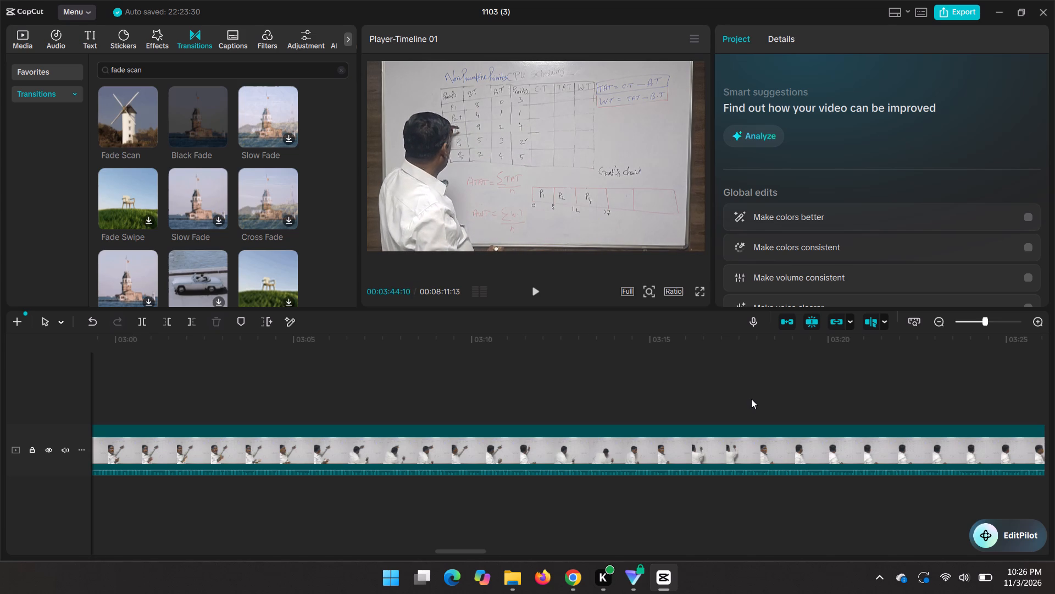
key(Right)
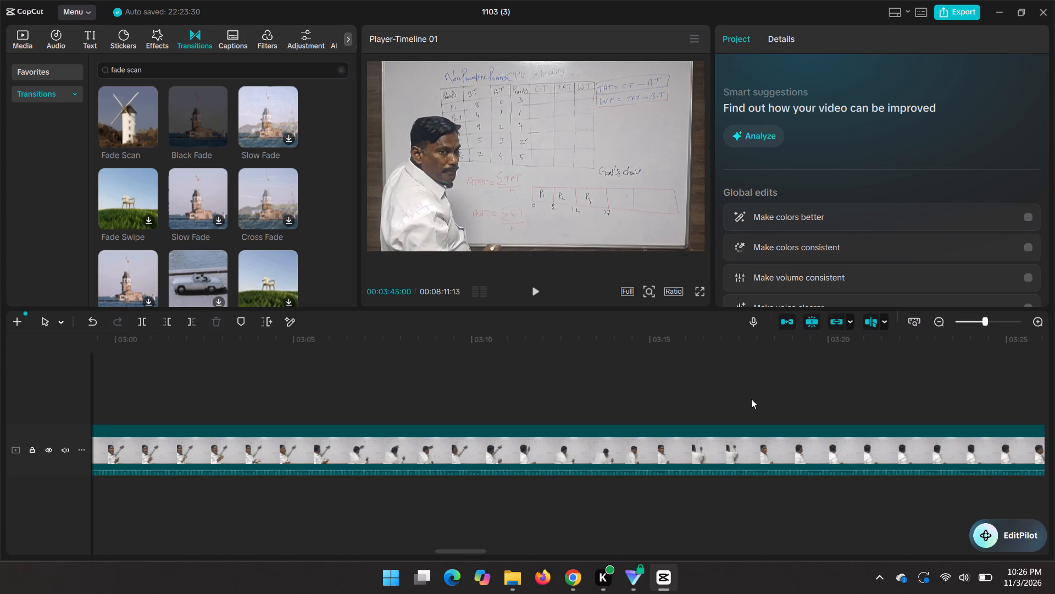
key(Right)
key(Right)
key(Right)
key(Right)
key(Right)
key(Right)
key(Right)
key(Right)
key(Right)
key(Right)
key(Right)
key(Right)
key(Right)
key(Right)
key(Right)
key(Right)
key(Right)
key(Right)
key(Right)
key(Right)
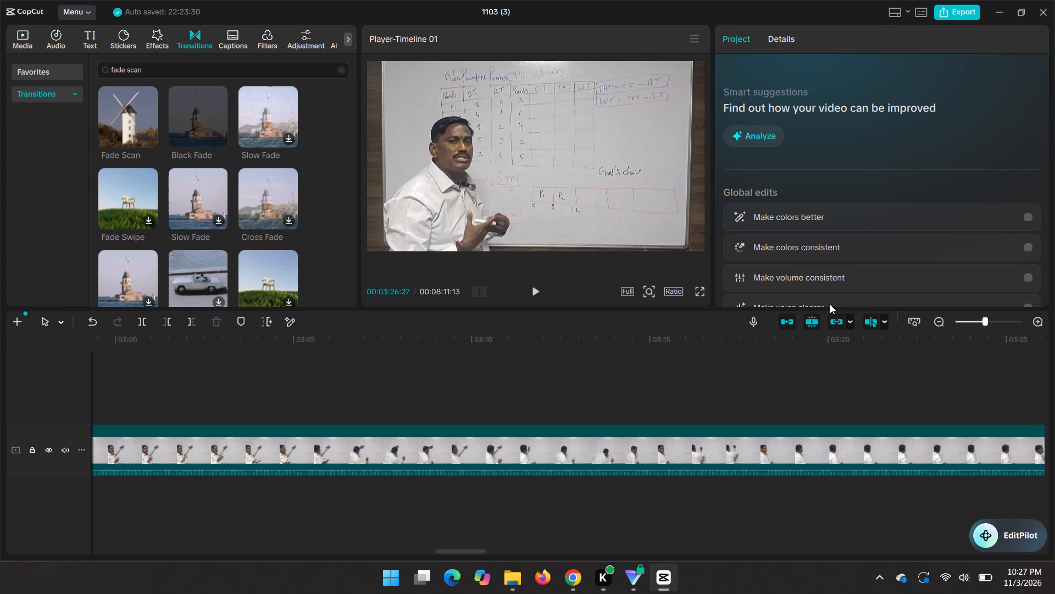
Skim the rest of the lecture clip, up to about 7:35, for footage that needs cutting.
scroll(830, 304, left, 3)
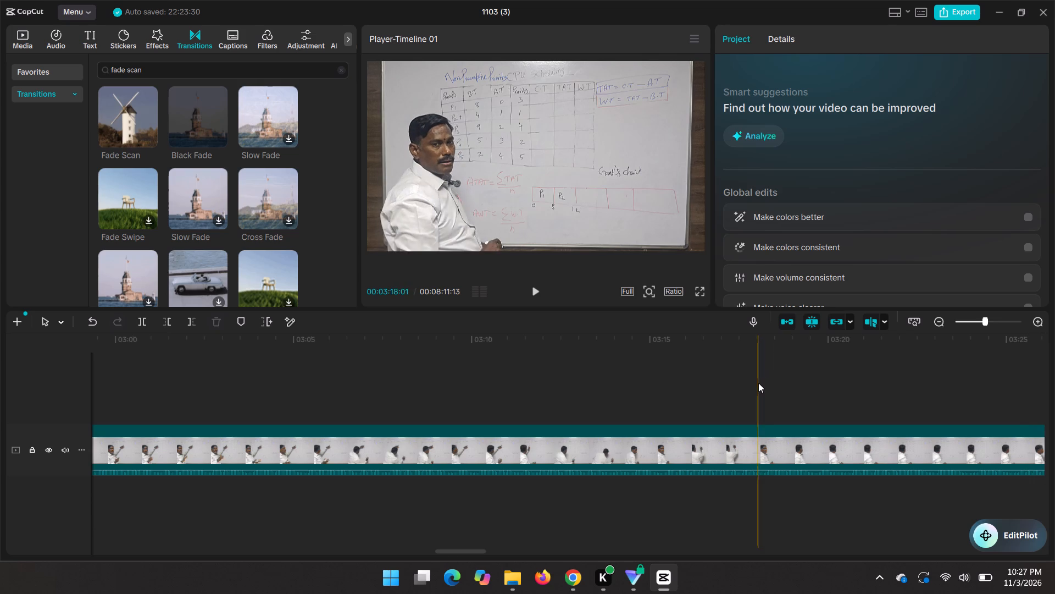
scroll(758, 383, left, 10)
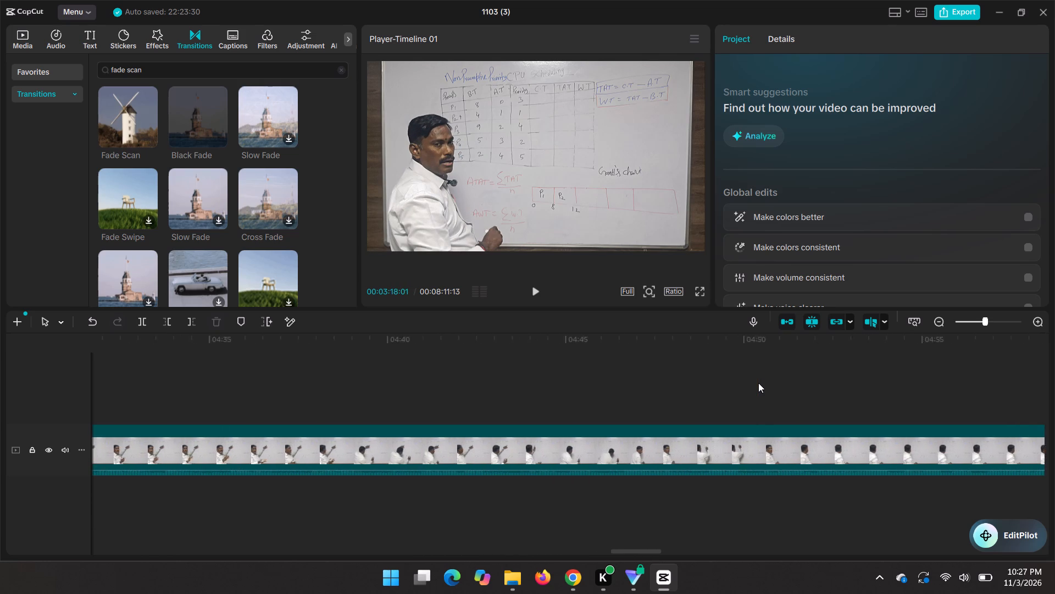
scroll(758, 383, left, 1)
click(758, 383)
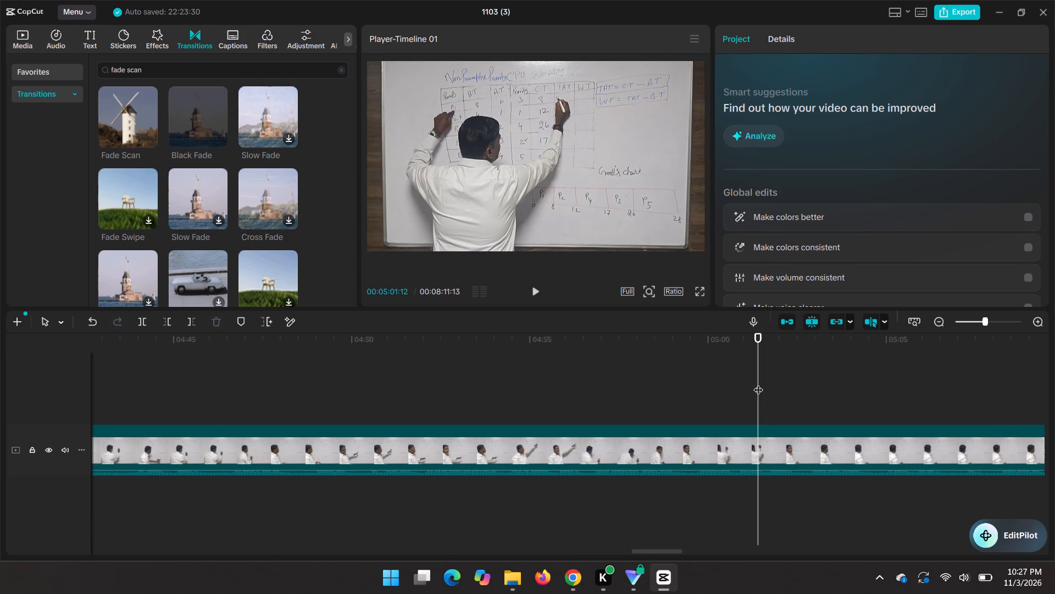
scroll(859, 396, left, 3)
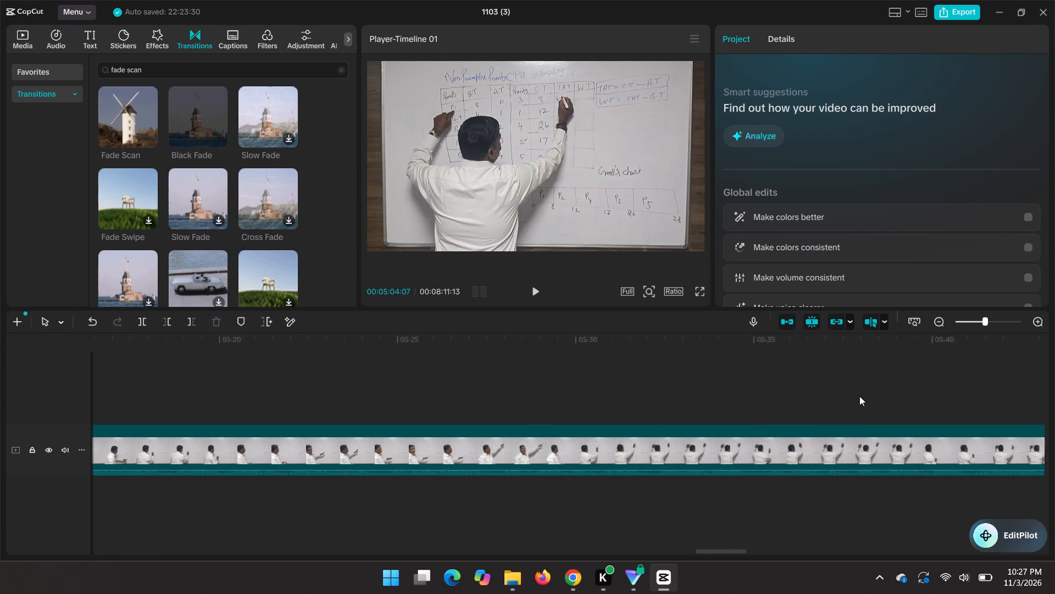
scroll(859, 396, left, 1)
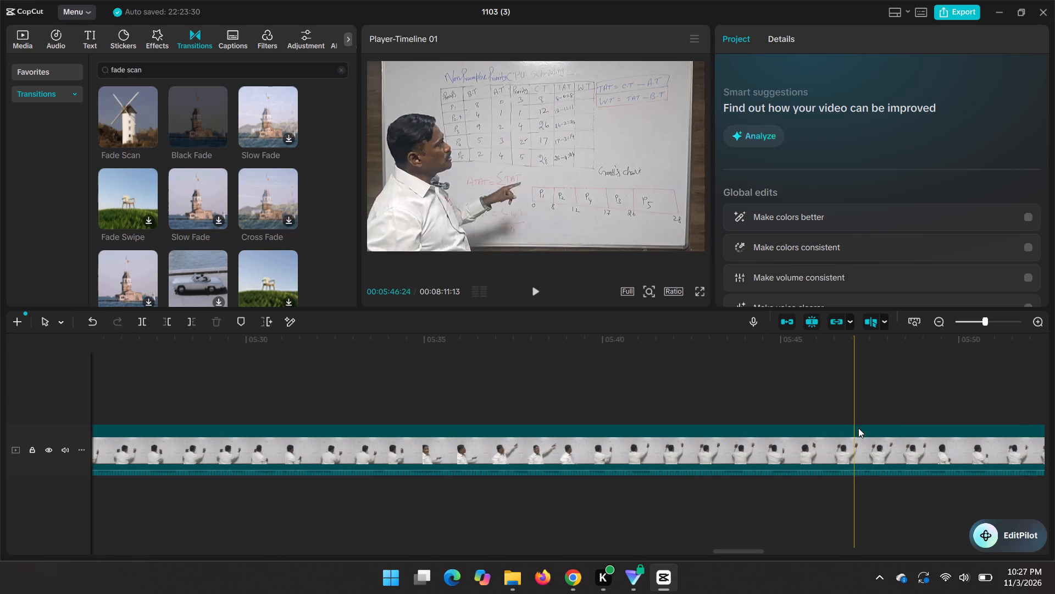
scroll(1040, 441, left, 2)
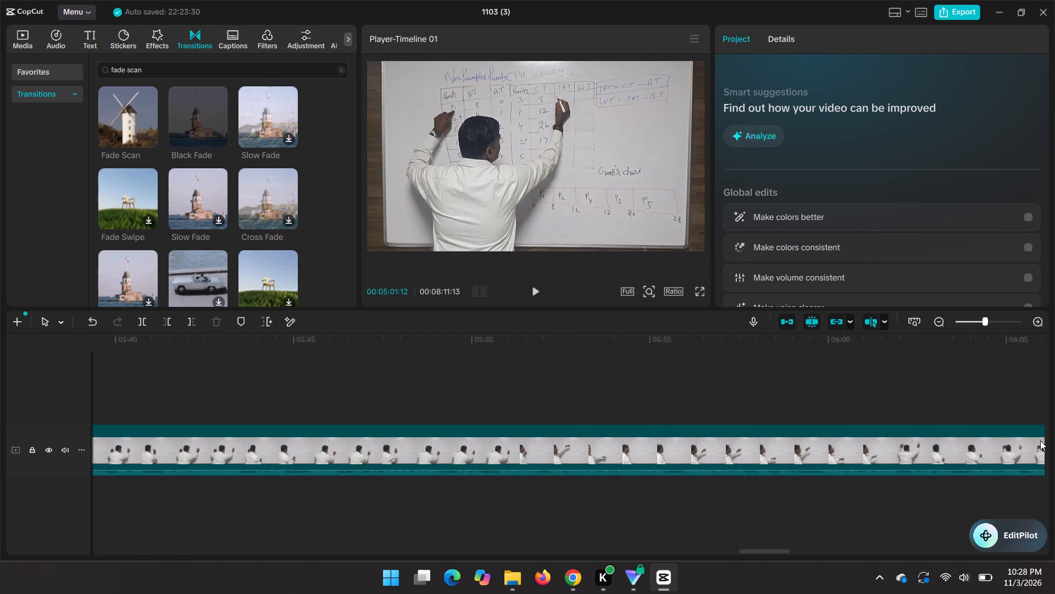
scroll(1040, 441, left, 2)
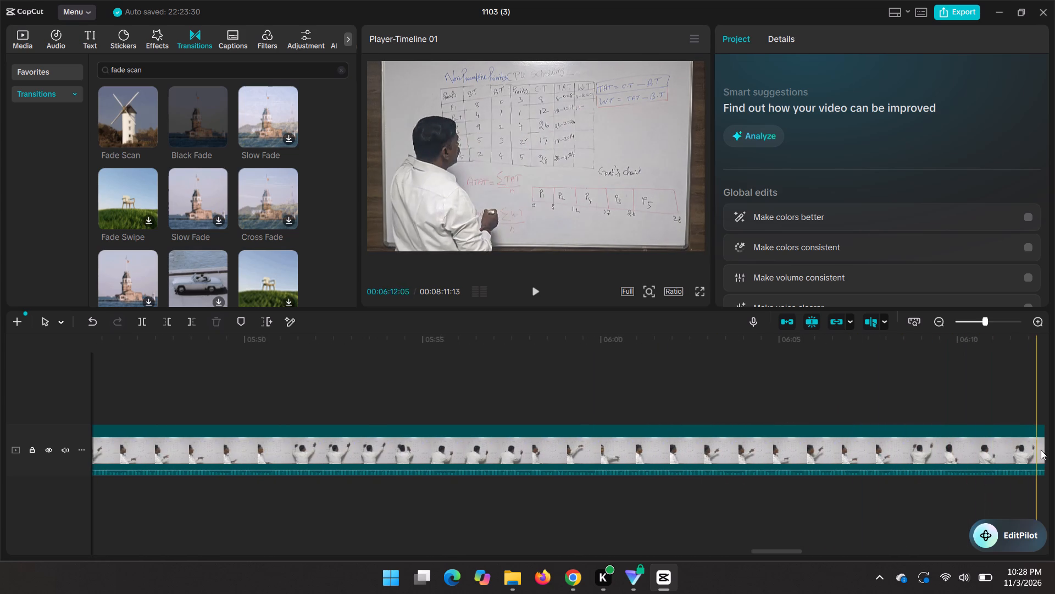
scroll(1054, 457, left, 4)
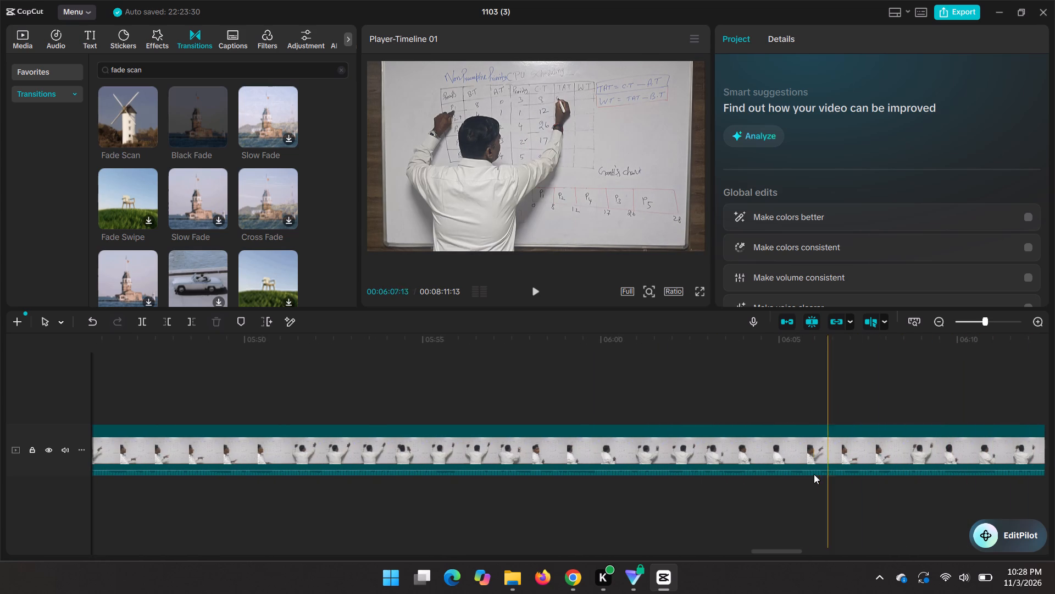
scroll(828, 503, left, 3)
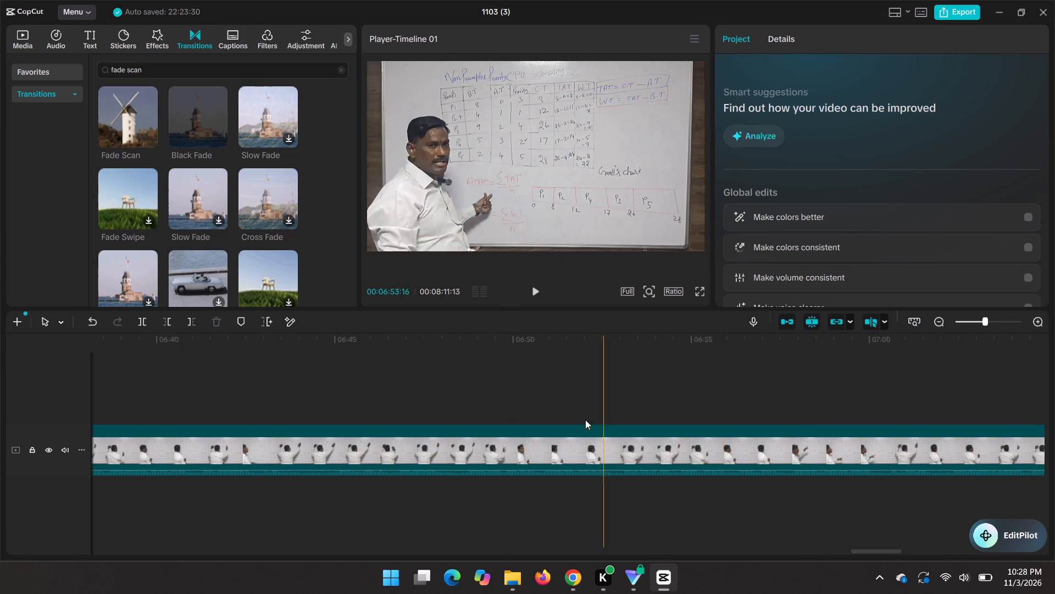
scroll(1000, 442, left, 2)
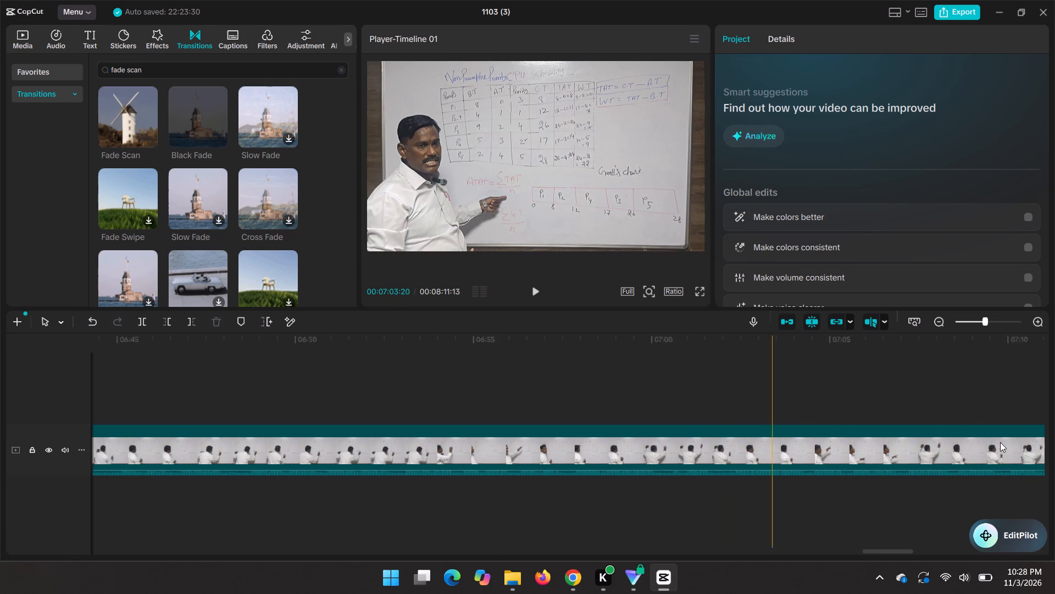
scroll(1000, 442, left, 3)
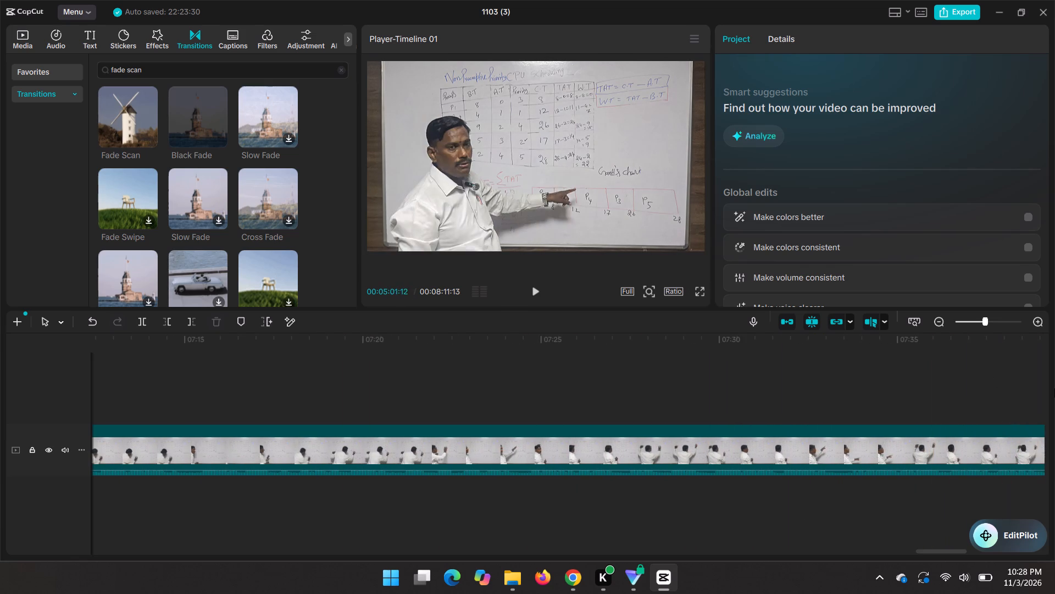
scroll(1054, 403, left, 4)
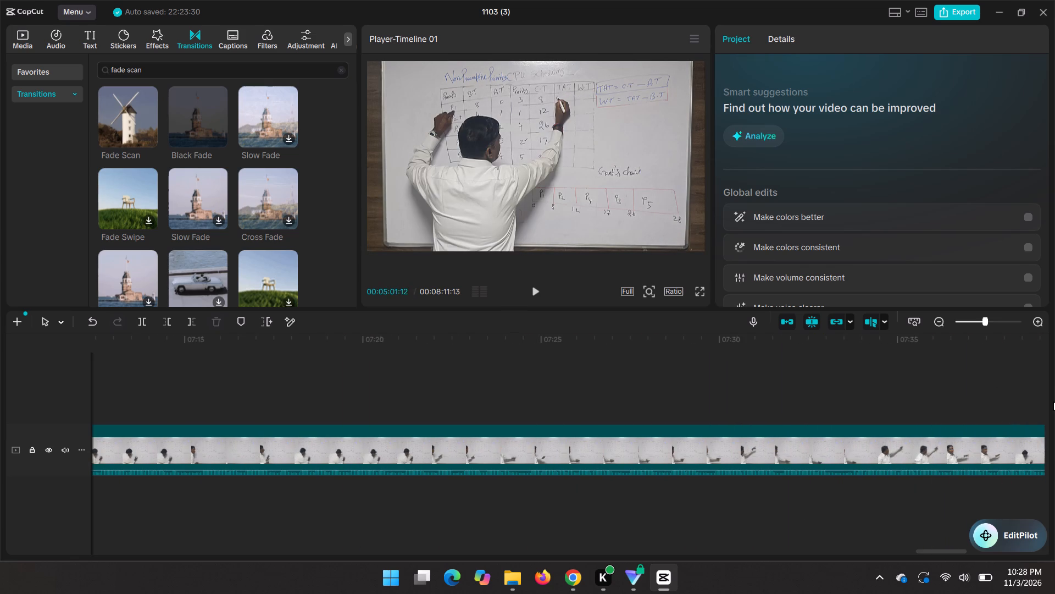
Add a Fade Scan transition between the end of the lecture and the closing clip.
ctrl+scroll(1053, 402, down, 3)
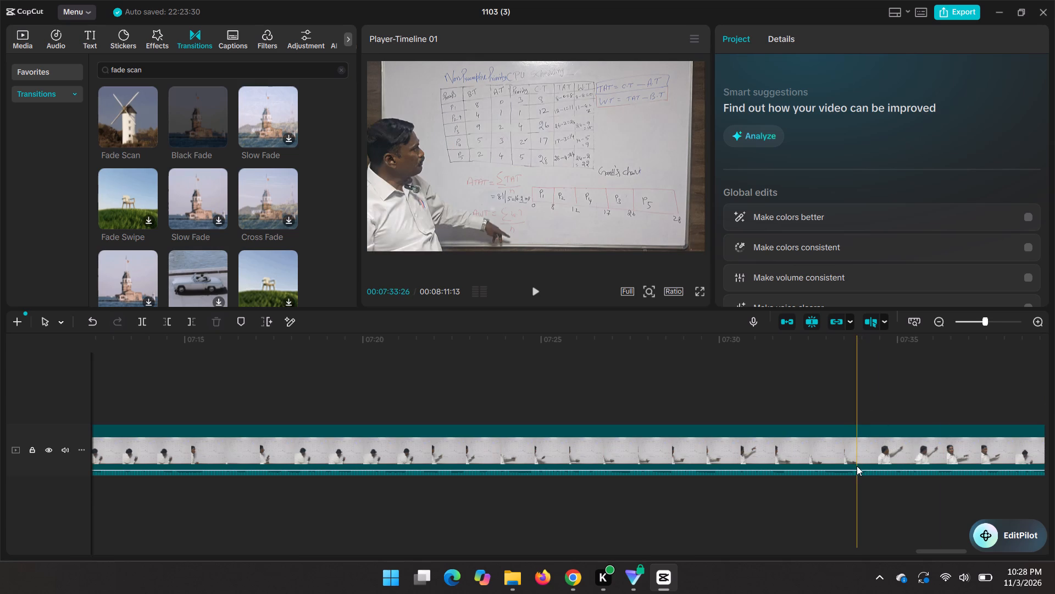
ctrl+scroll(857, 466, down, 15)
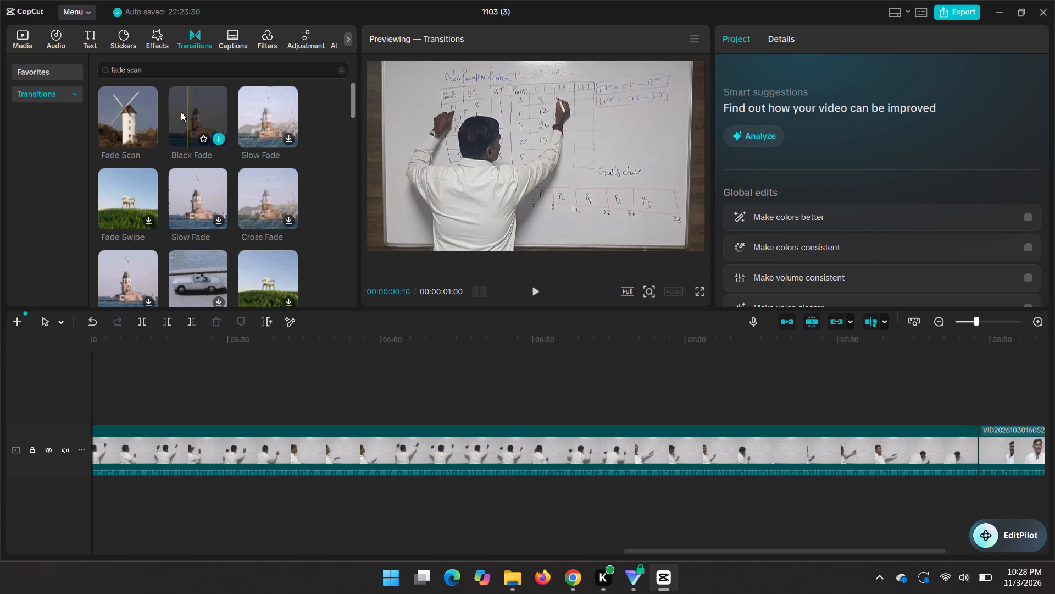
drag(131, 106, 909, 450)
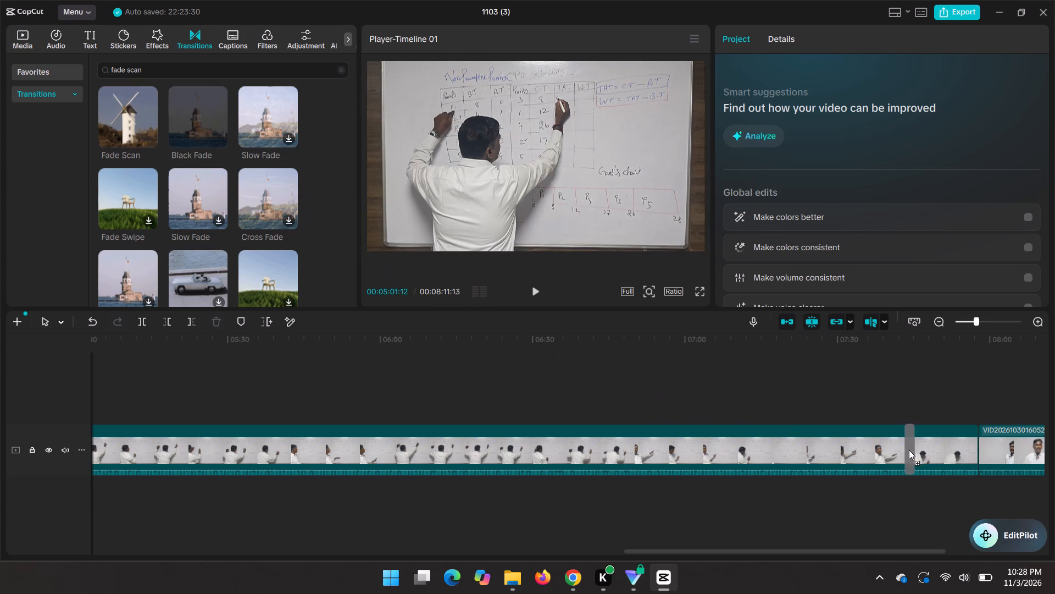
drag(909, 450, 973, 449)
click(599, 318)
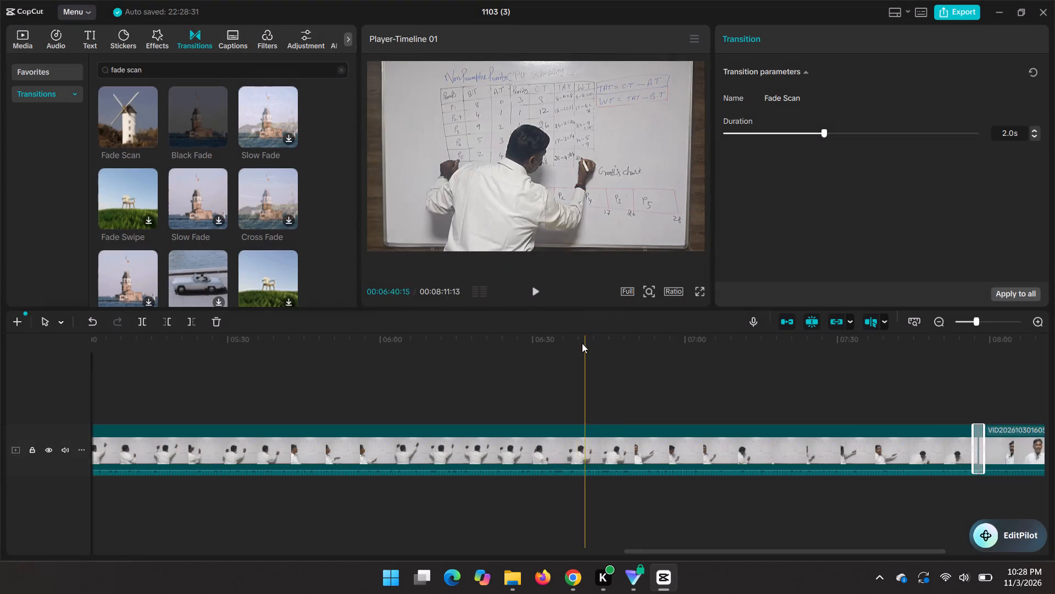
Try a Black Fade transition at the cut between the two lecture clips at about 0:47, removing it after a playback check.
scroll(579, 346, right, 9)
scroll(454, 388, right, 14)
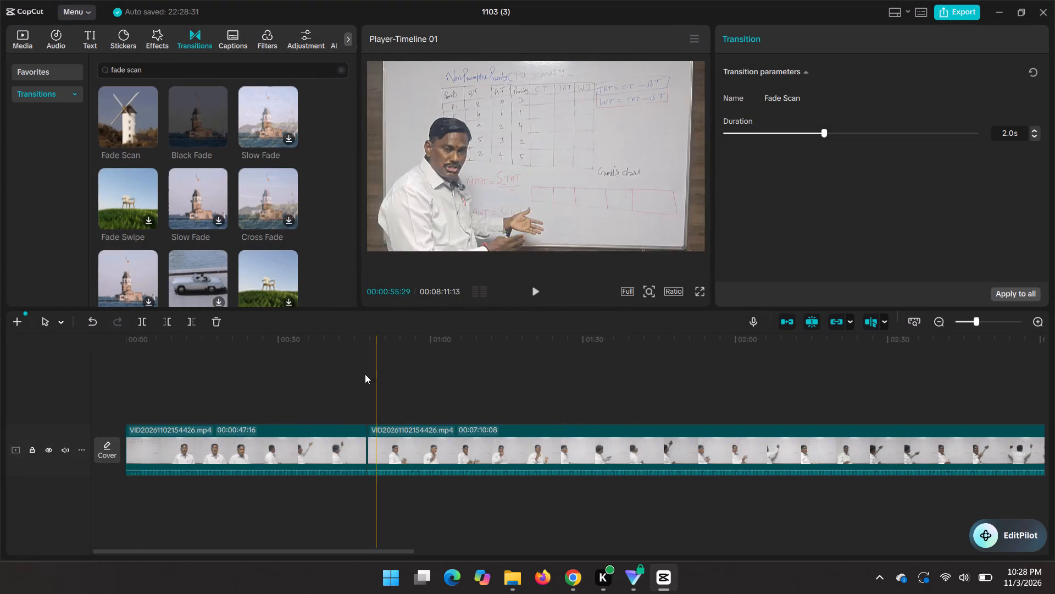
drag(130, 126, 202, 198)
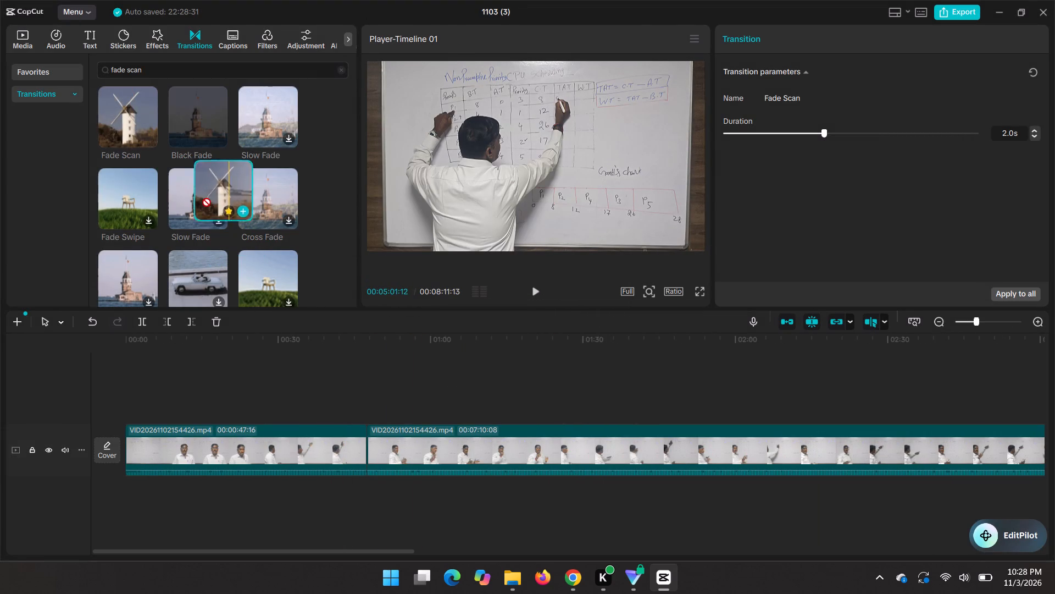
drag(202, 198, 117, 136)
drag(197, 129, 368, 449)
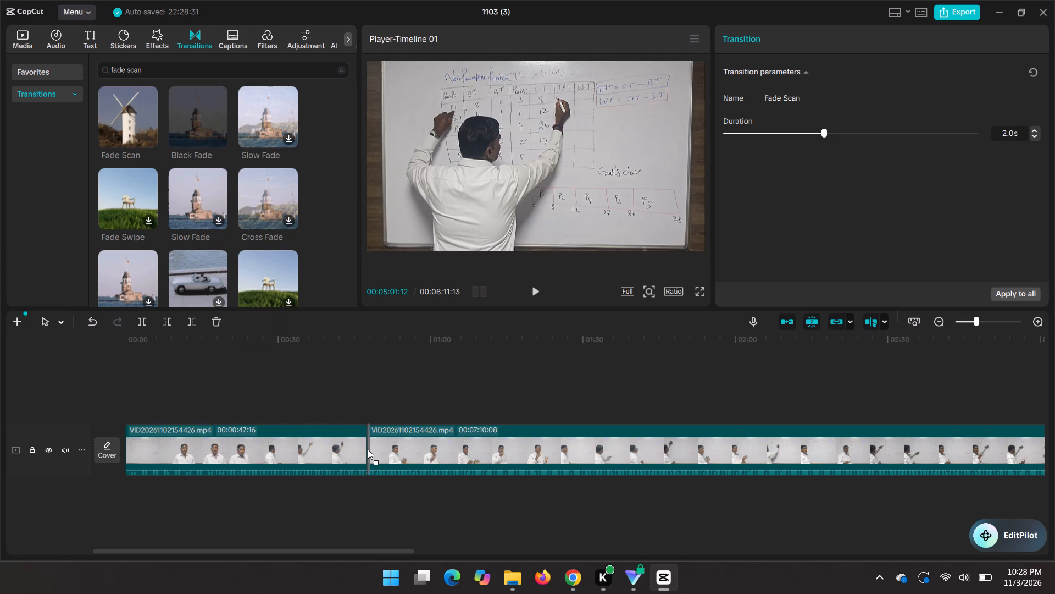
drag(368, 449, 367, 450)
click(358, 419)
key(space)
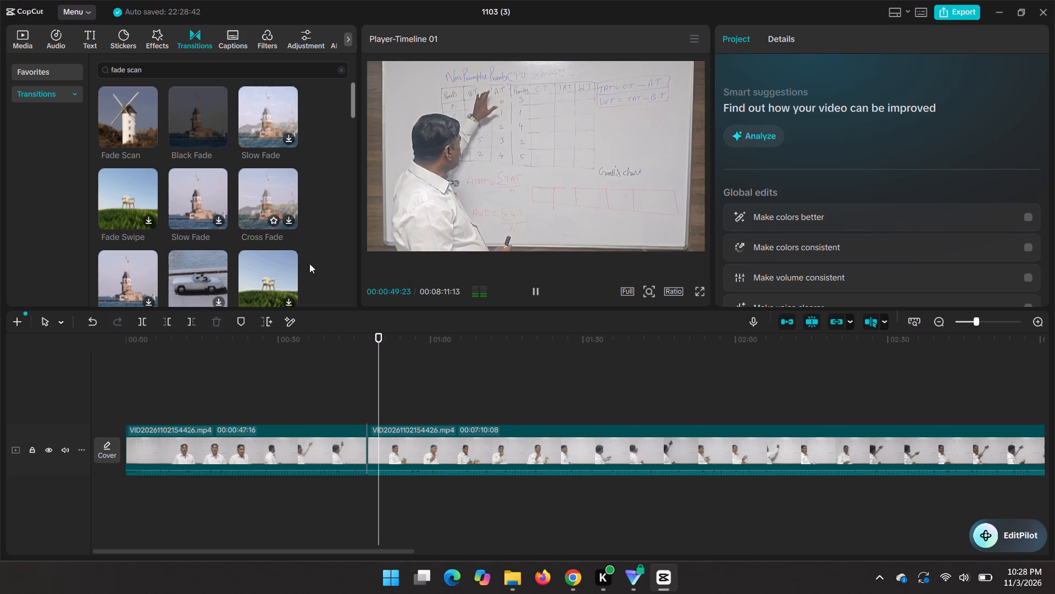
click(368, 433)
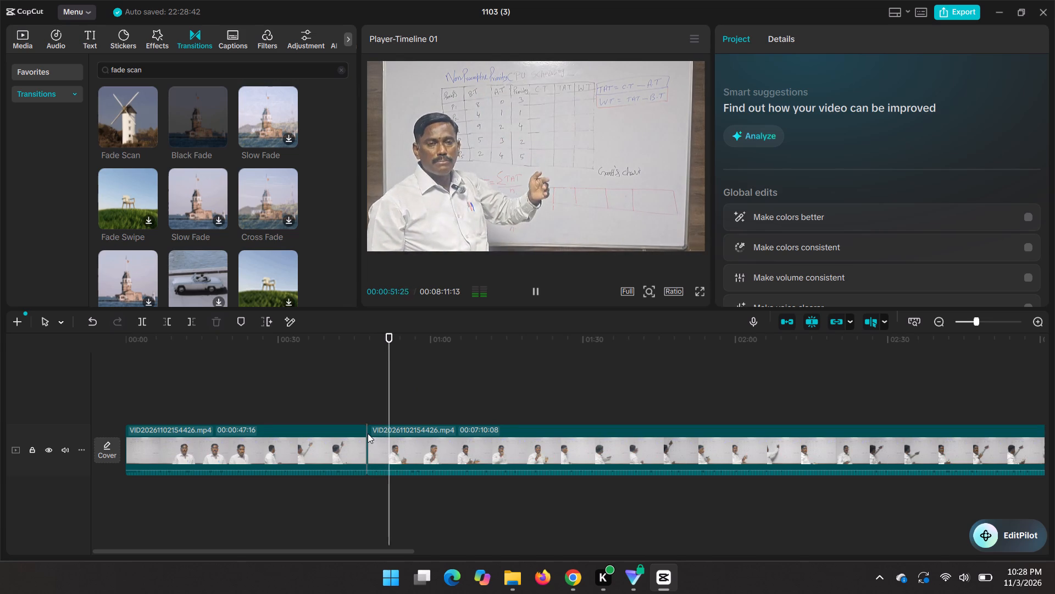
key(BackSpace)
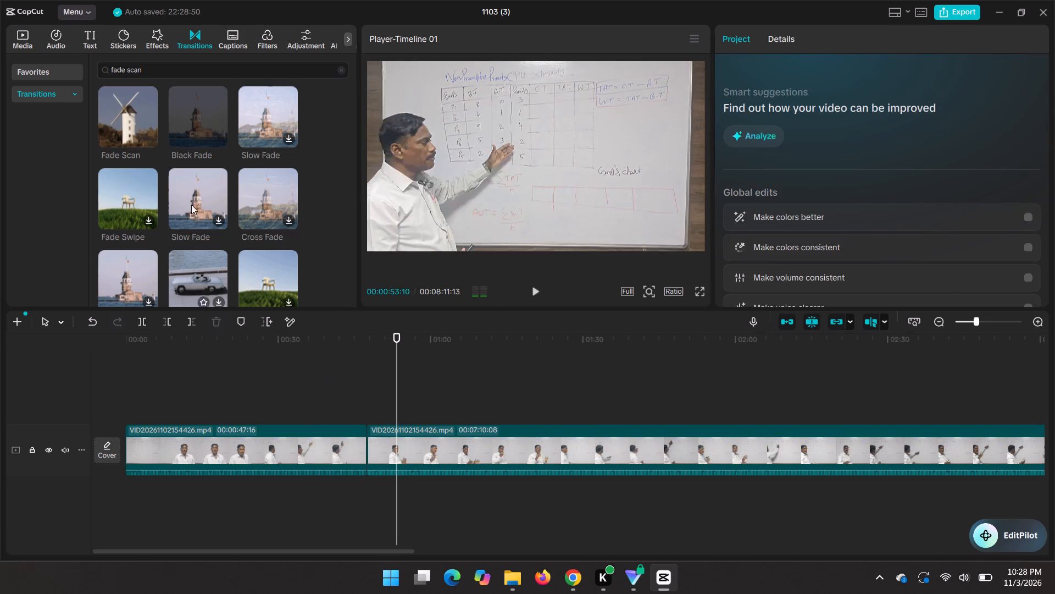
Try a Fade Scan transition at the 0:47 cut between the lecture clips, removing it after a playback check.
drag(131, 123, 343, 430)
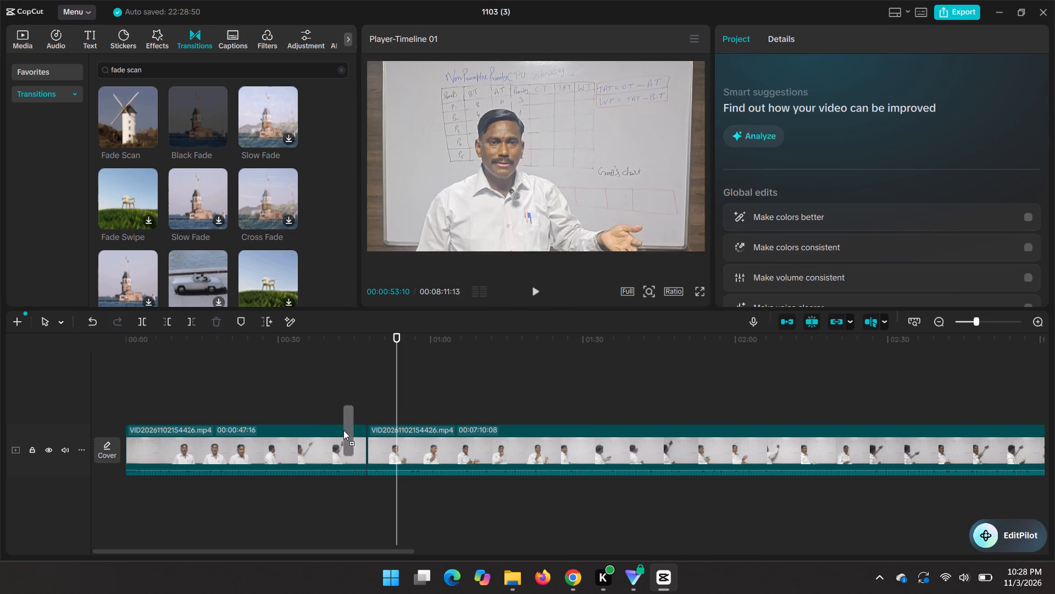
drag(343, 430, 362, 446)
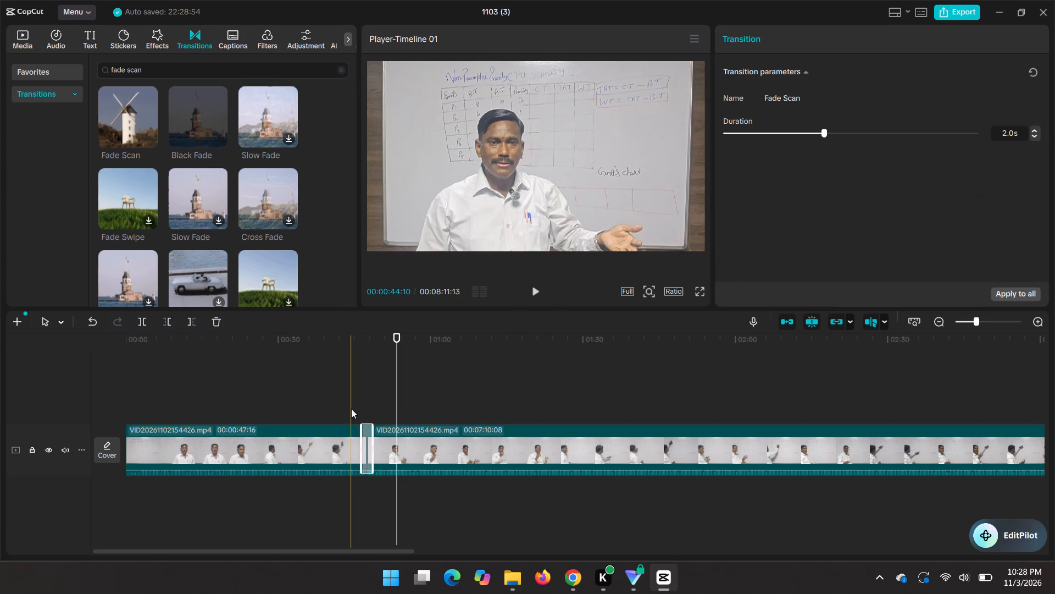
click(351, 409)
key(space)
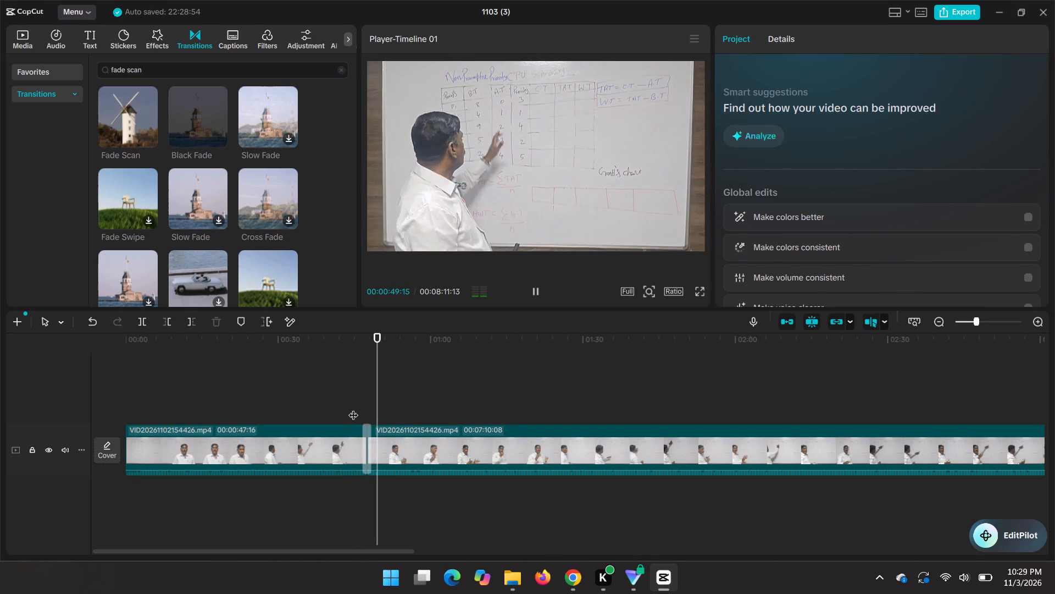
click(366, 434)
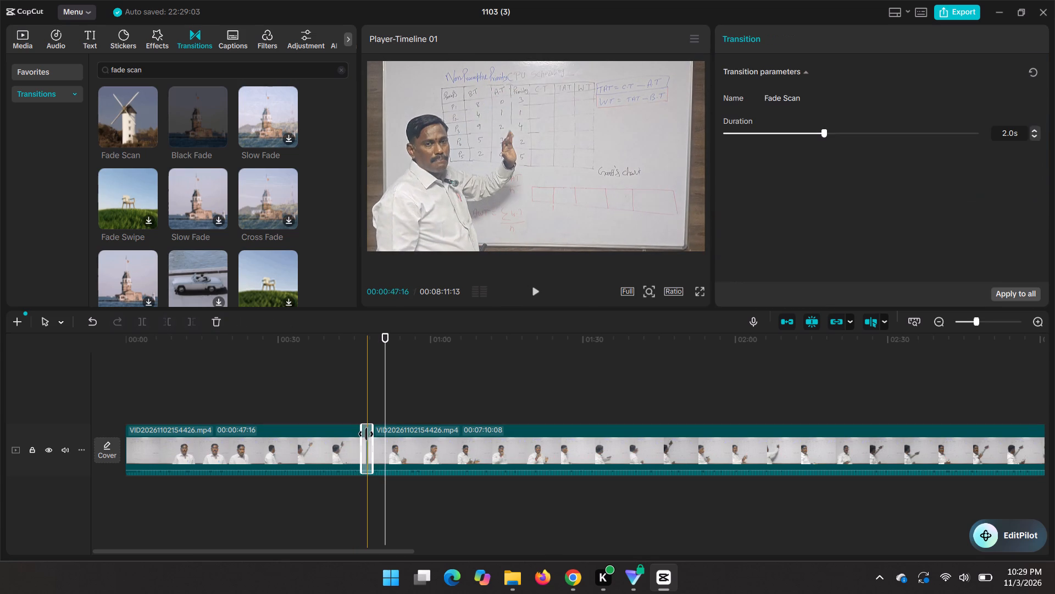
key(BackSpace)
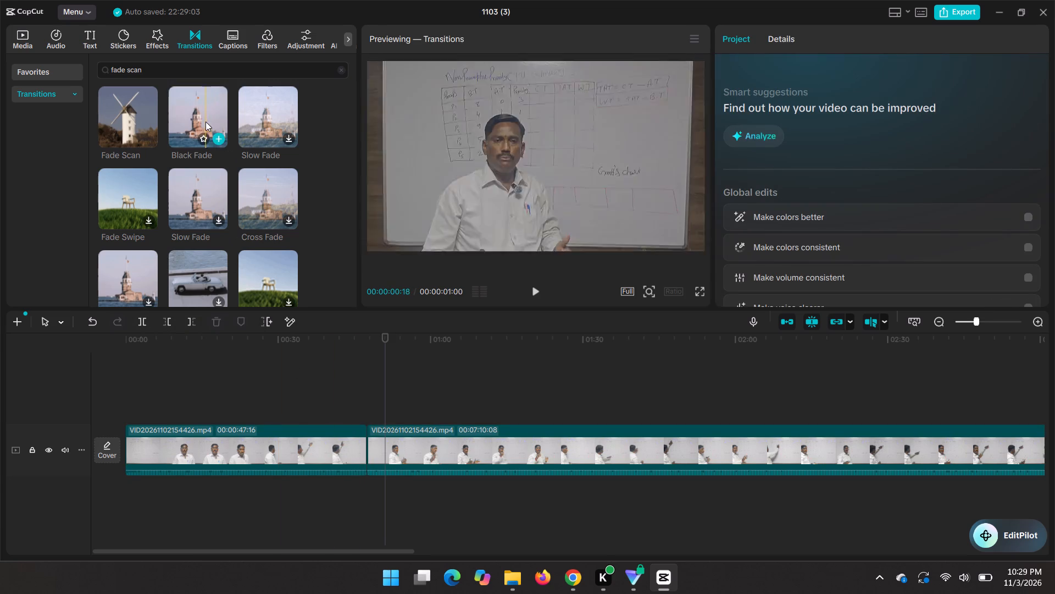
Apply the Black Fade transition at the 0:47 cut between the lecture clips and play across it.
drag(206, 122, 365, 451)
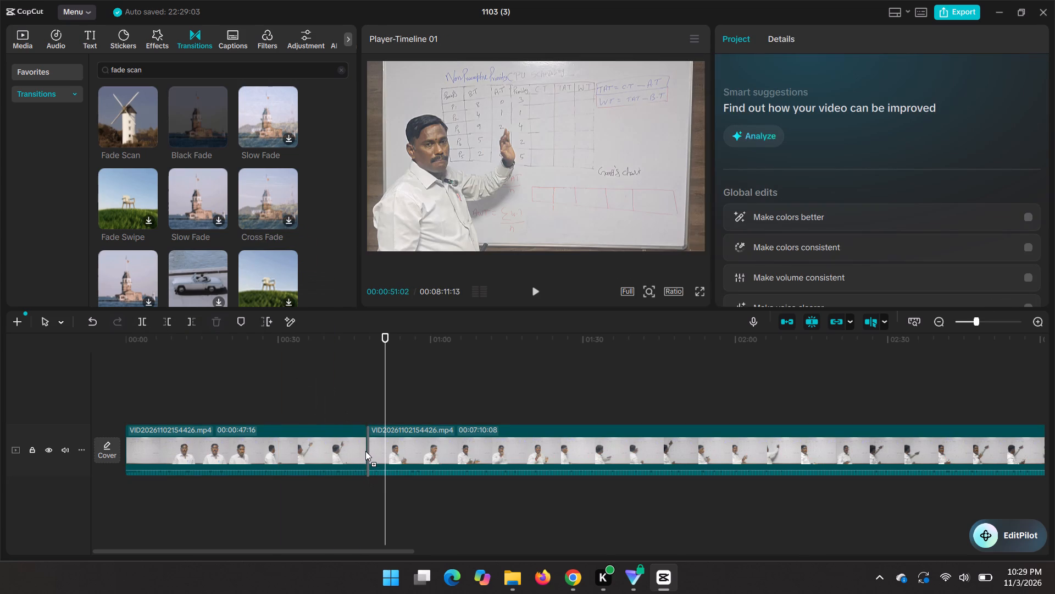
drag(365, 451, 366, 450)
click(360, 413)
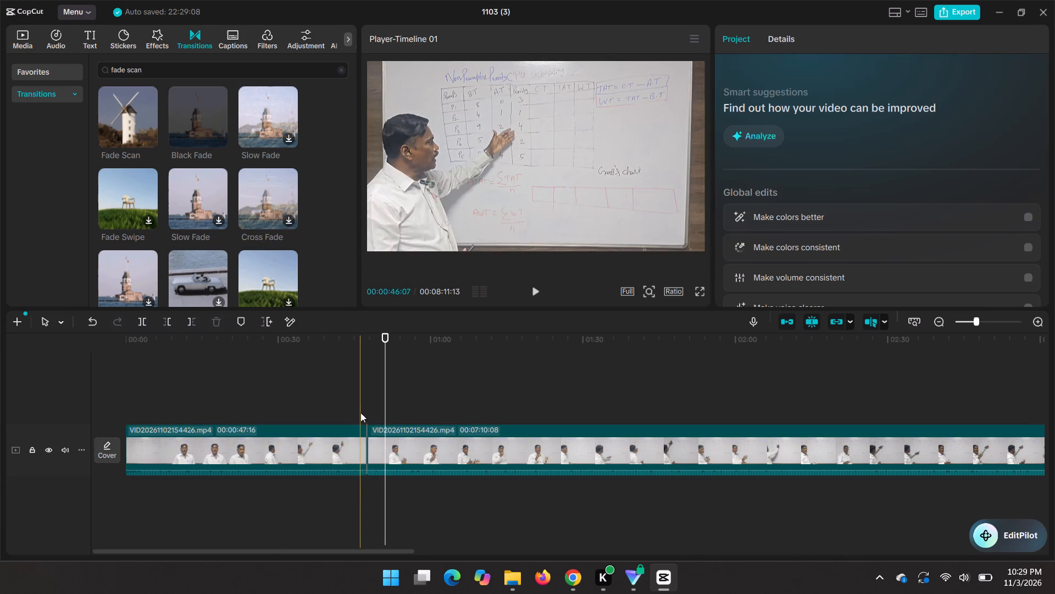
key(space)
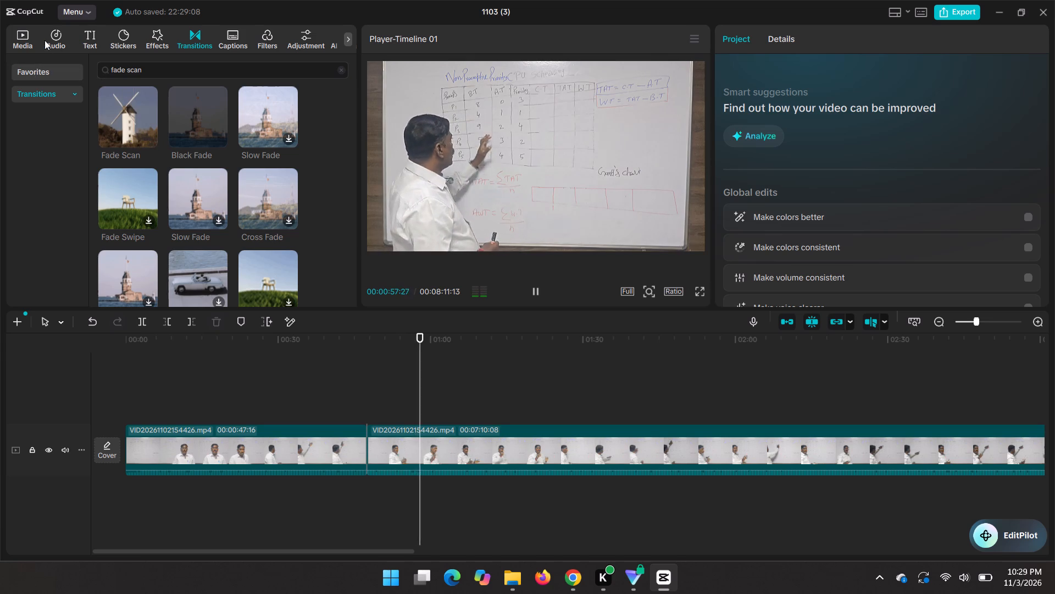
Place the Geekify logo image on a track above the video from the start and extend it to the timeline's end.
click(20, 40)
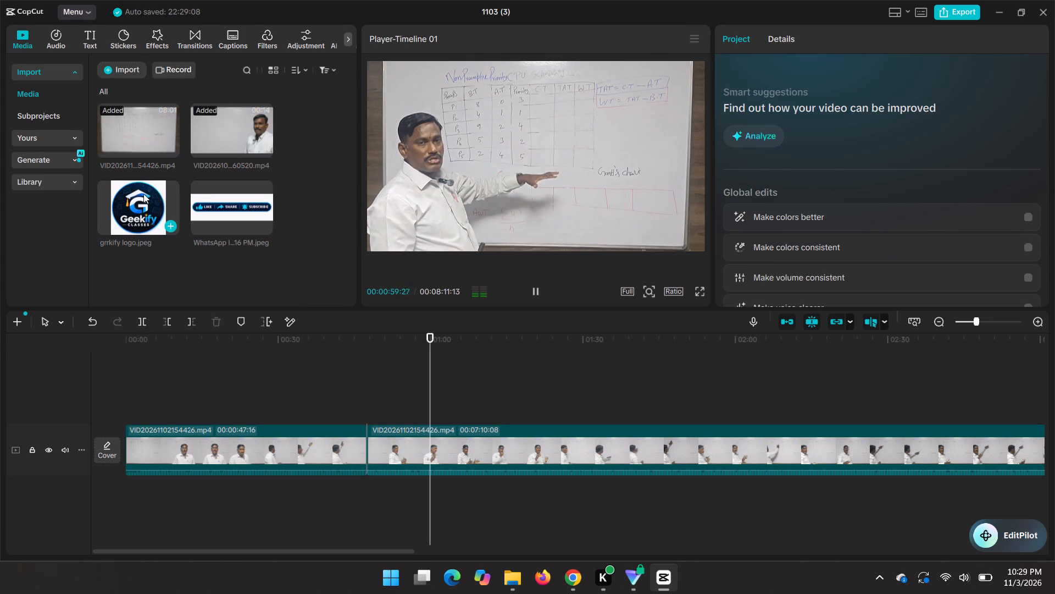
drag(143, 194, 128, 398)
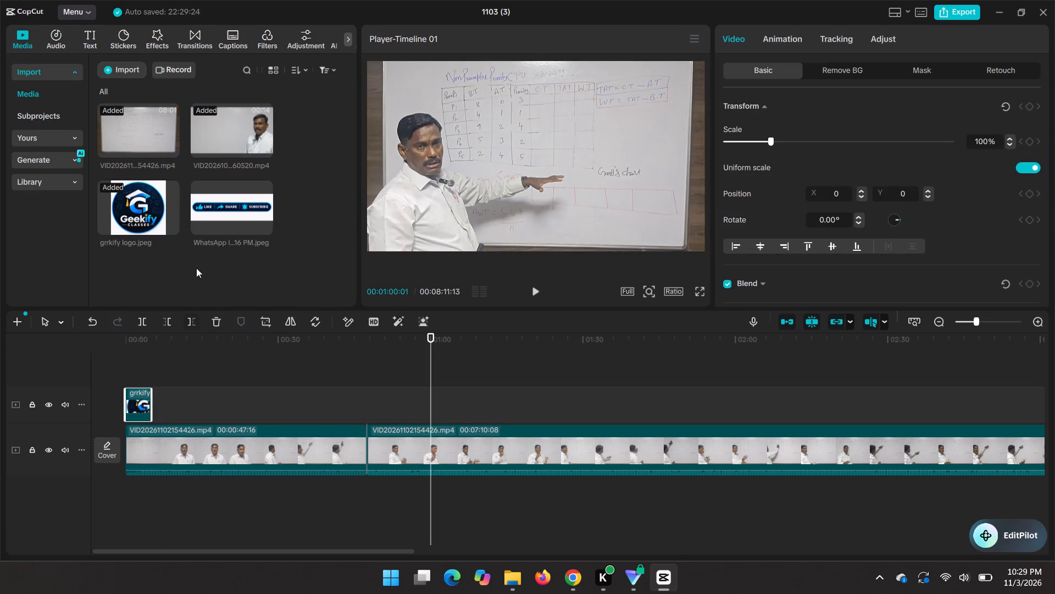
drag(152, 399, 1054, 398)
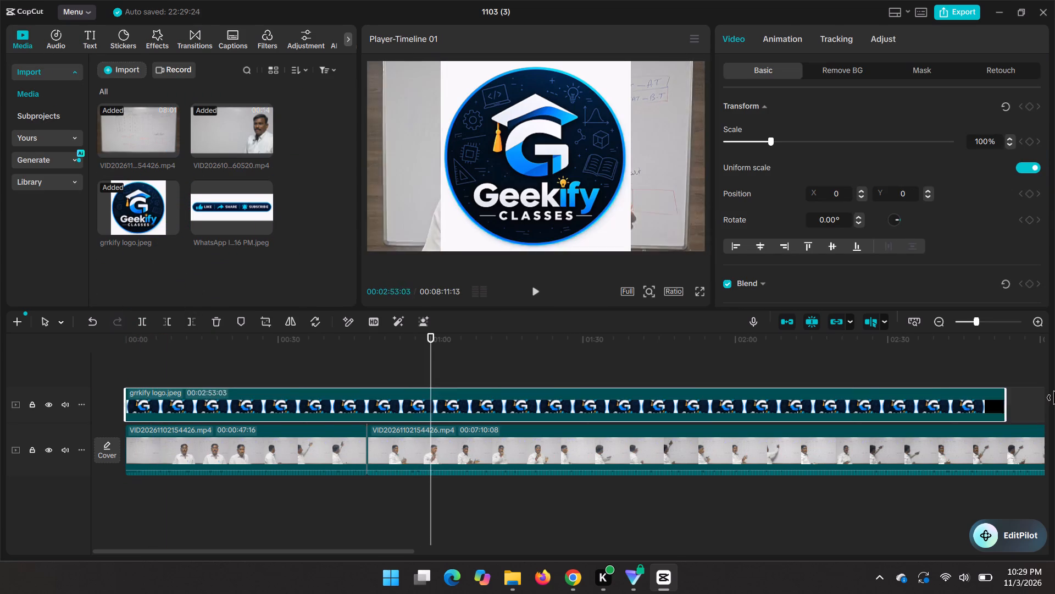
drag(1054, 398, 1054, 404)
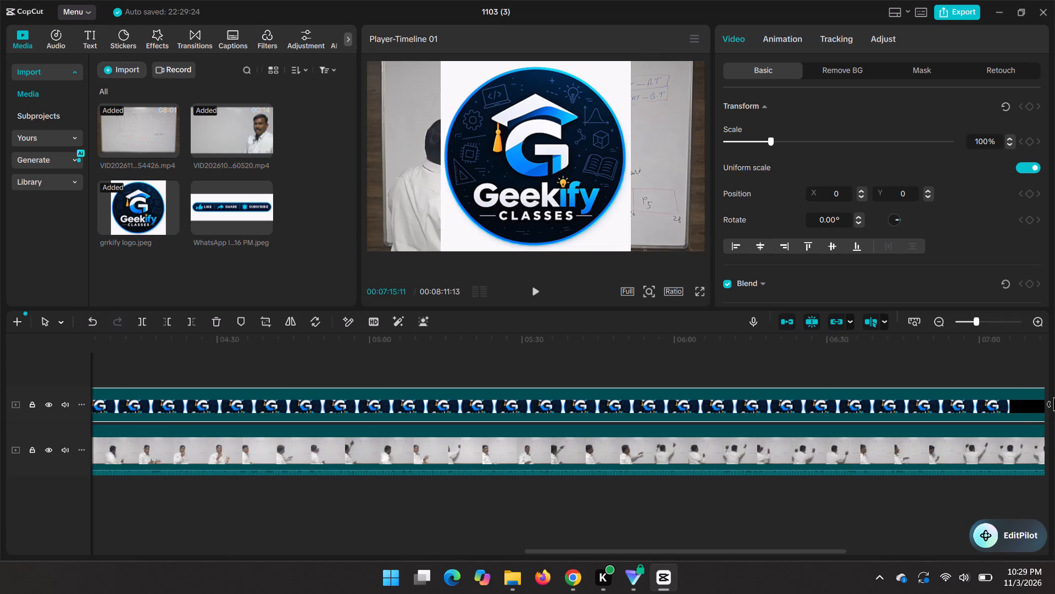
drag(1054, 404, 554, 395)
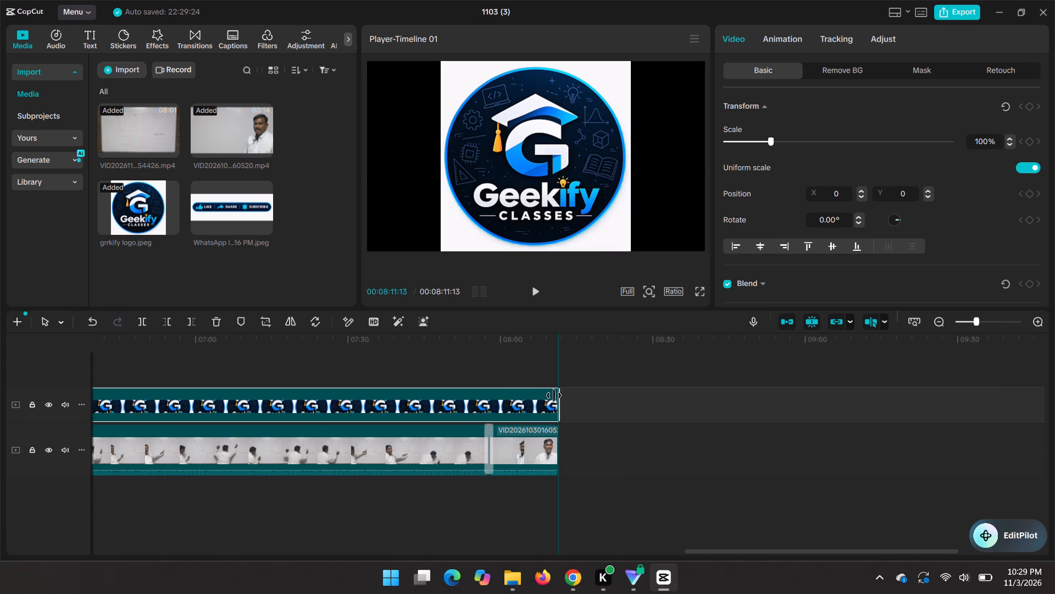
drag(554, 395, 556, 395)
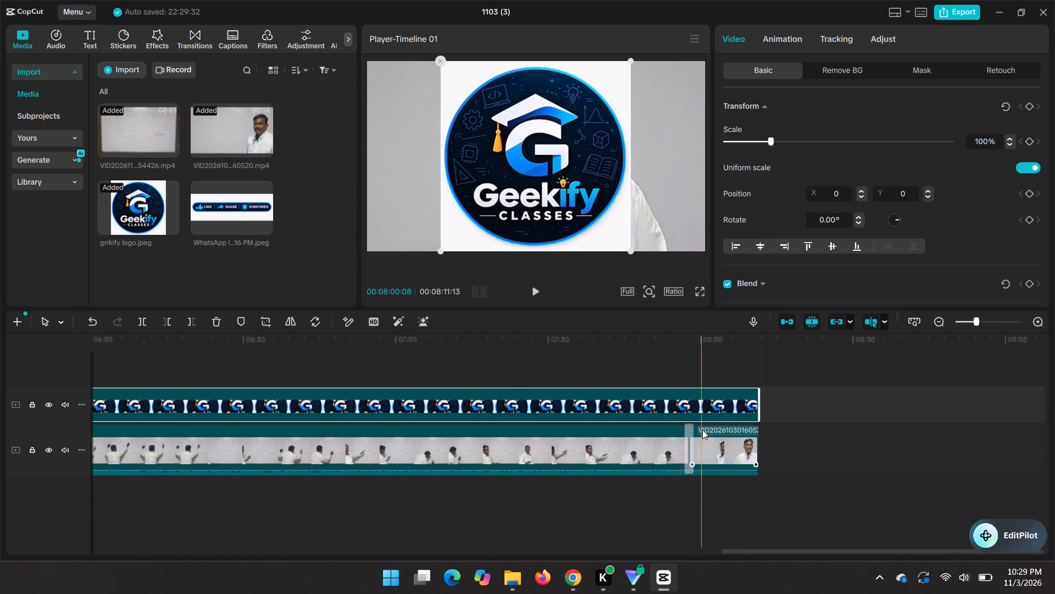
Split the logo clip at about 7:57, in line with the transition into the closing clip.
click(692, 429)
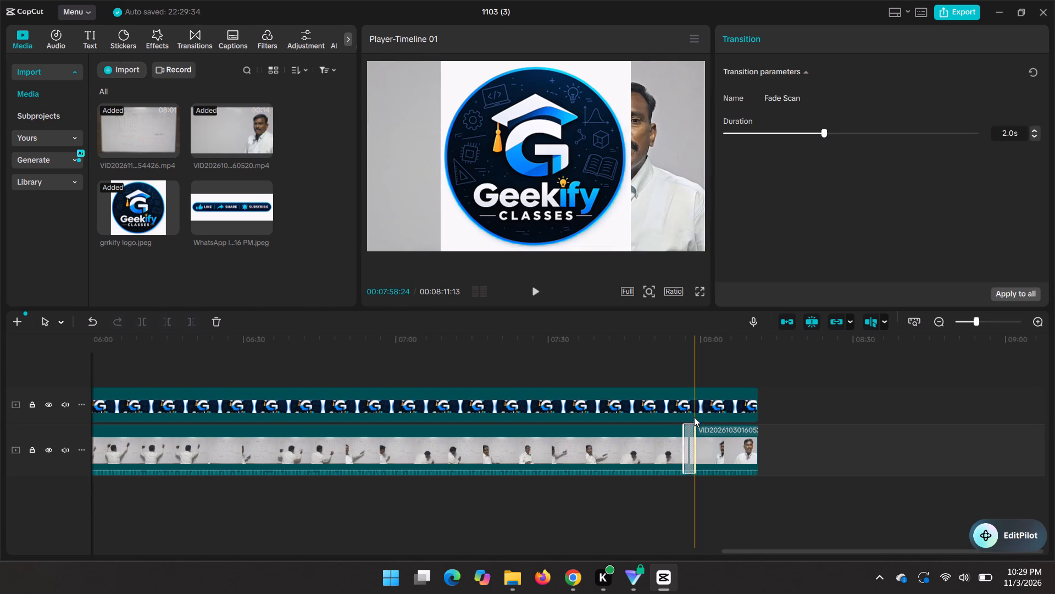
click(689, 413)
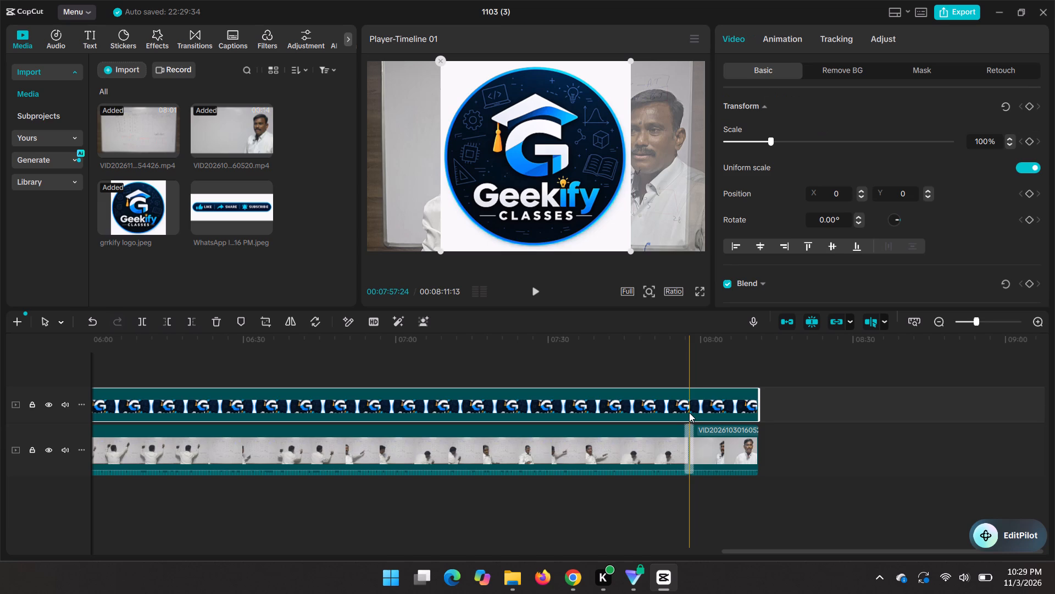
key(ctrl+b)
click(635, 404)
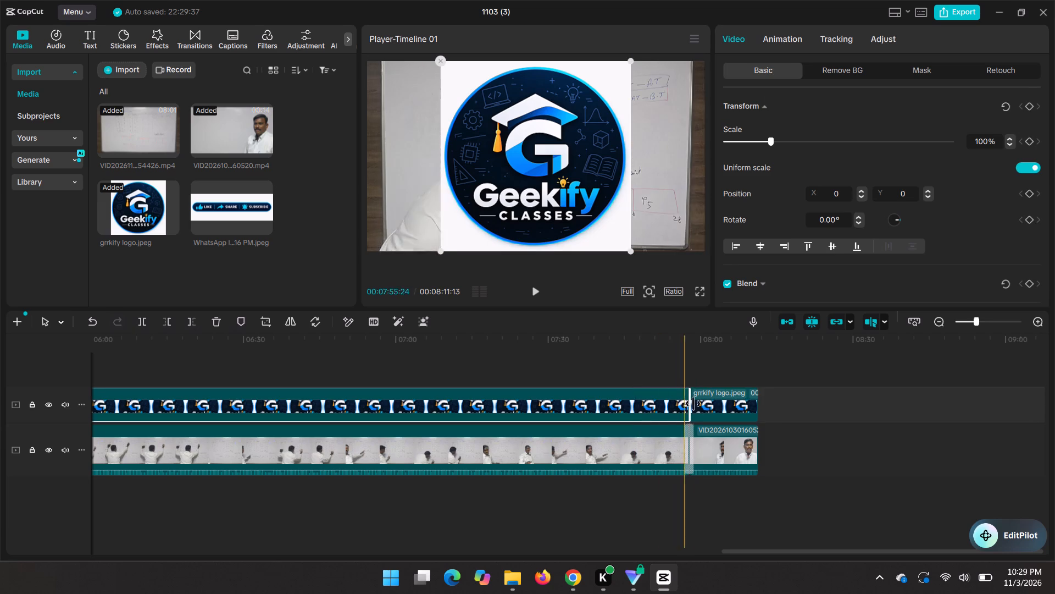
click(703, 404)
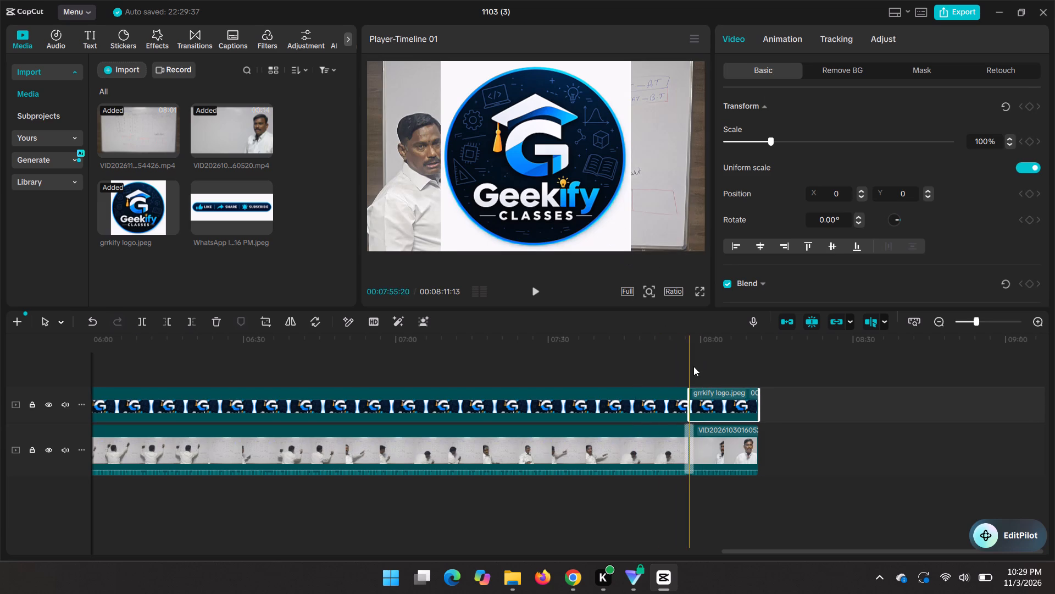
click(723, 393)
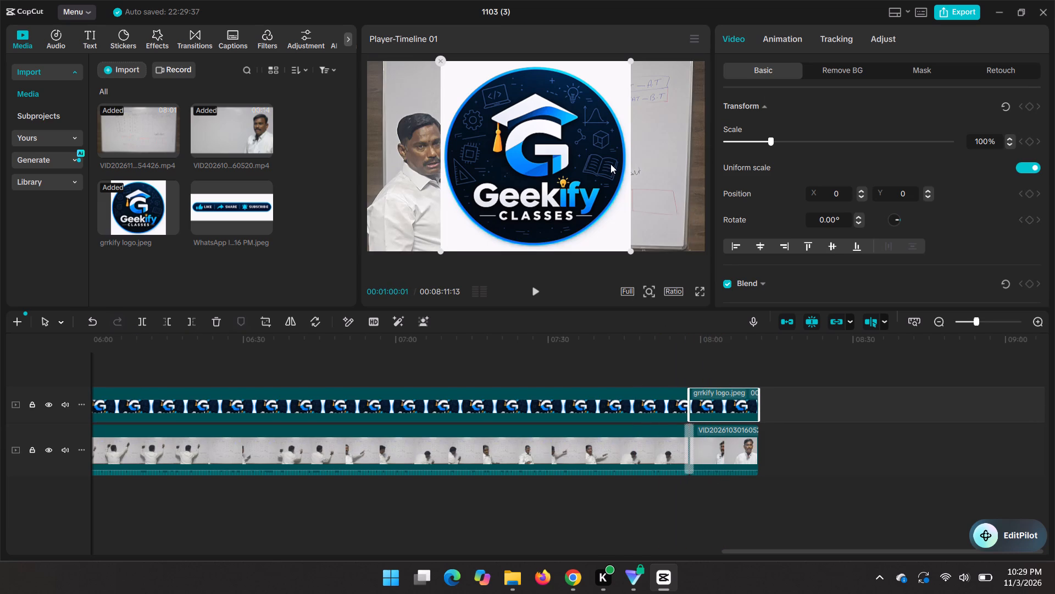
Shift the lecture section's logo towards the left of the frame and remove its background with Auto removal.
click(605, 163)
drag(605, 163, 557, 166)
click(815, 69)
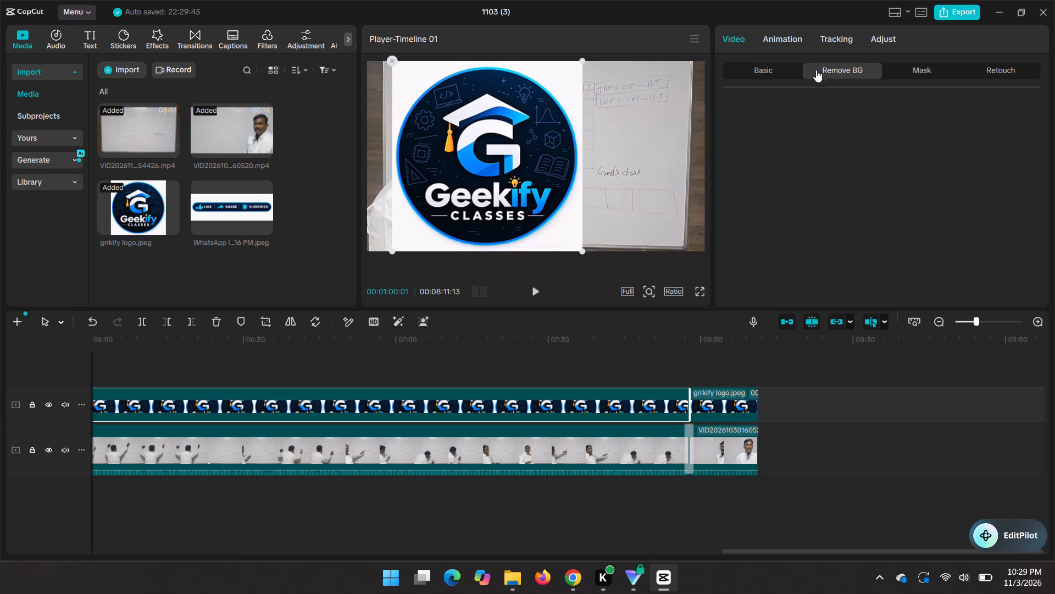
click(773, 108)
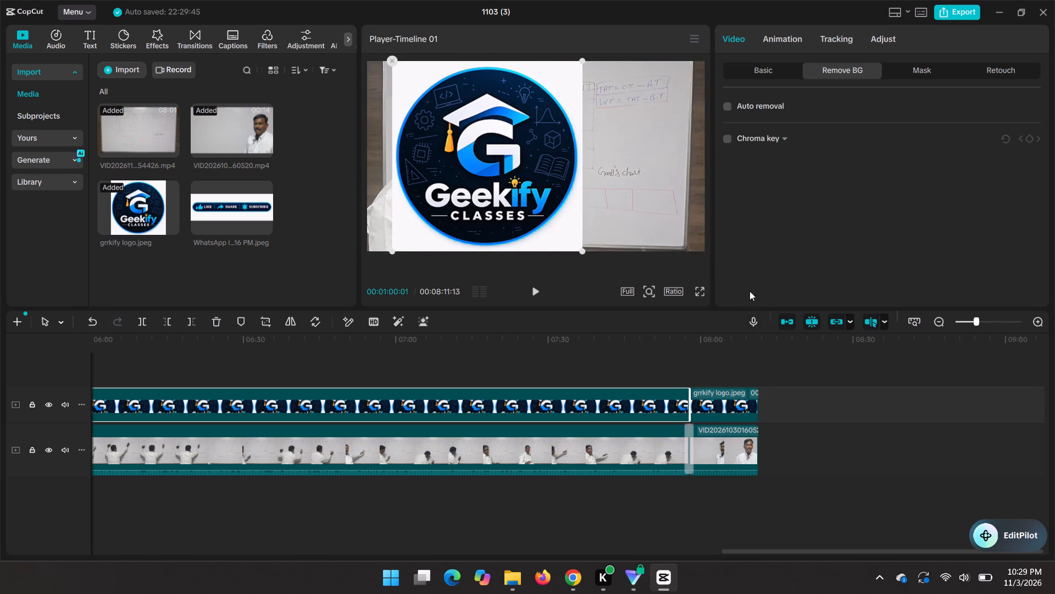
click(736, 399)
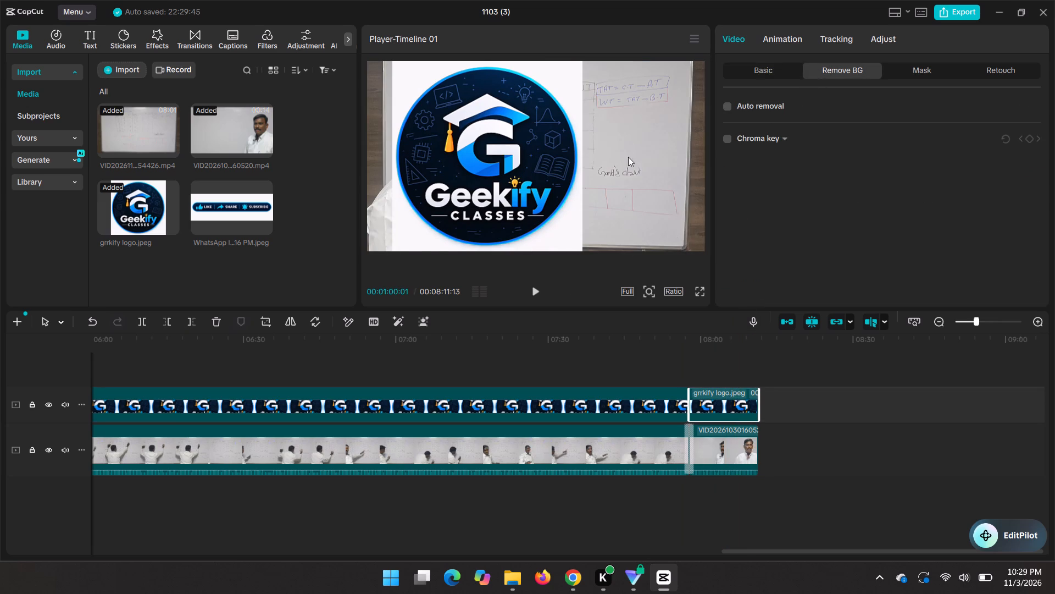
click(513, 175)
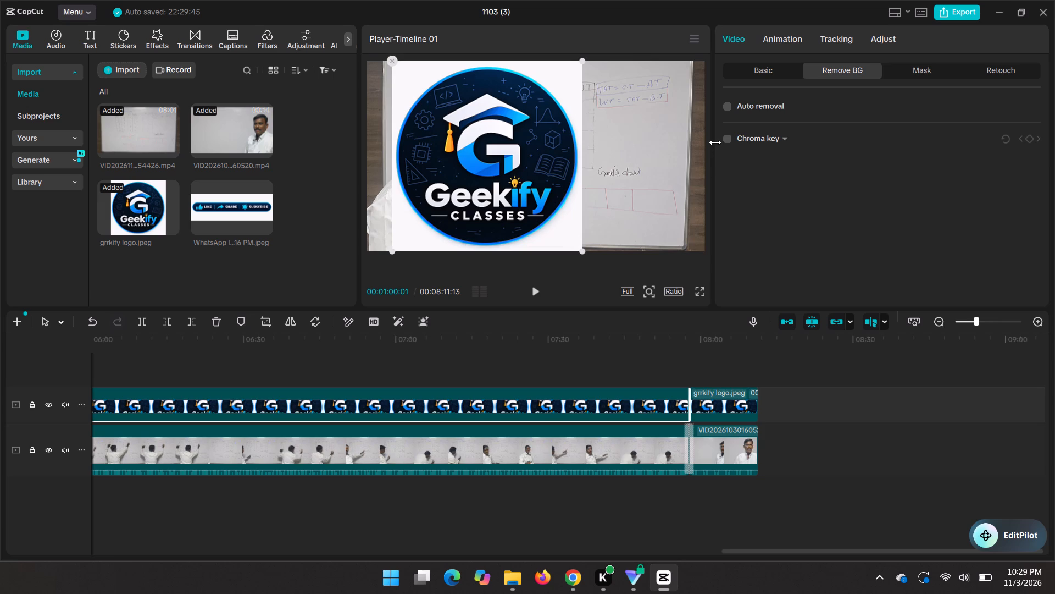
click(728, 106)
Remove the background of the closing section's logo with Auto removal.
click(712, 398)
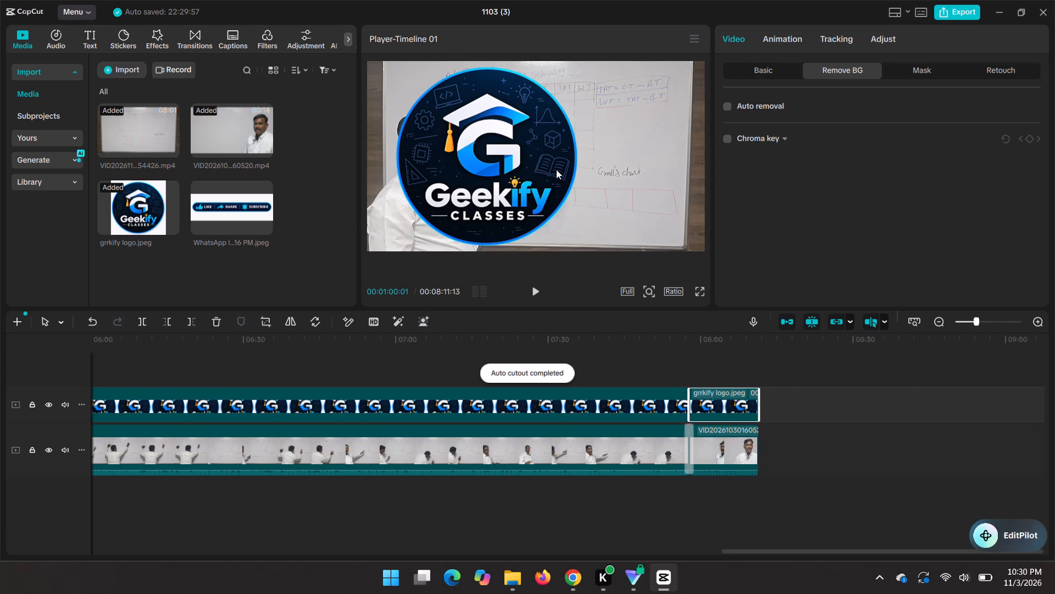
click(556, 169)
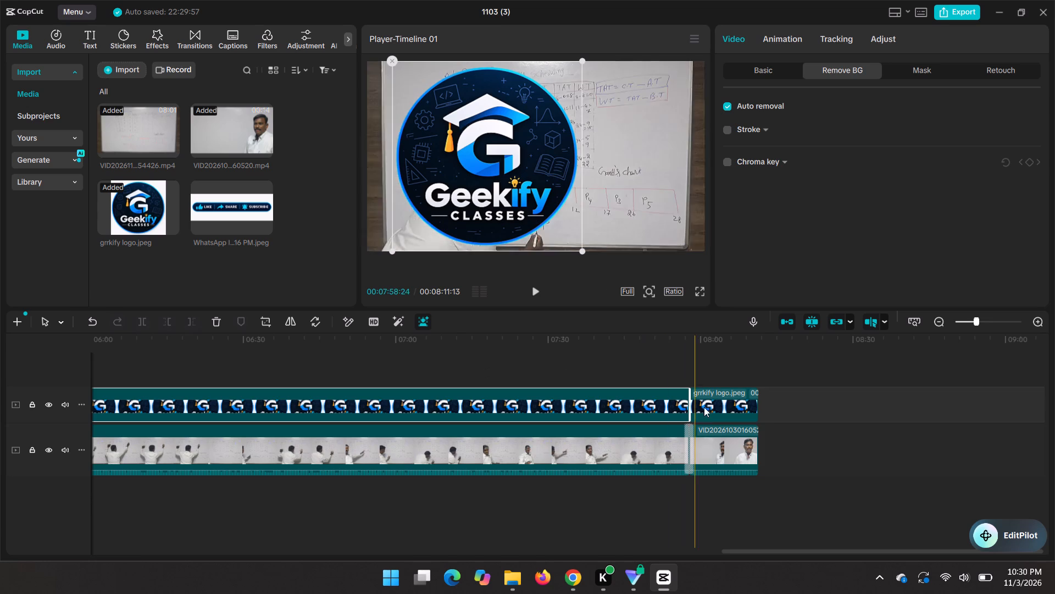
click(721, 416)
click(732, 368)
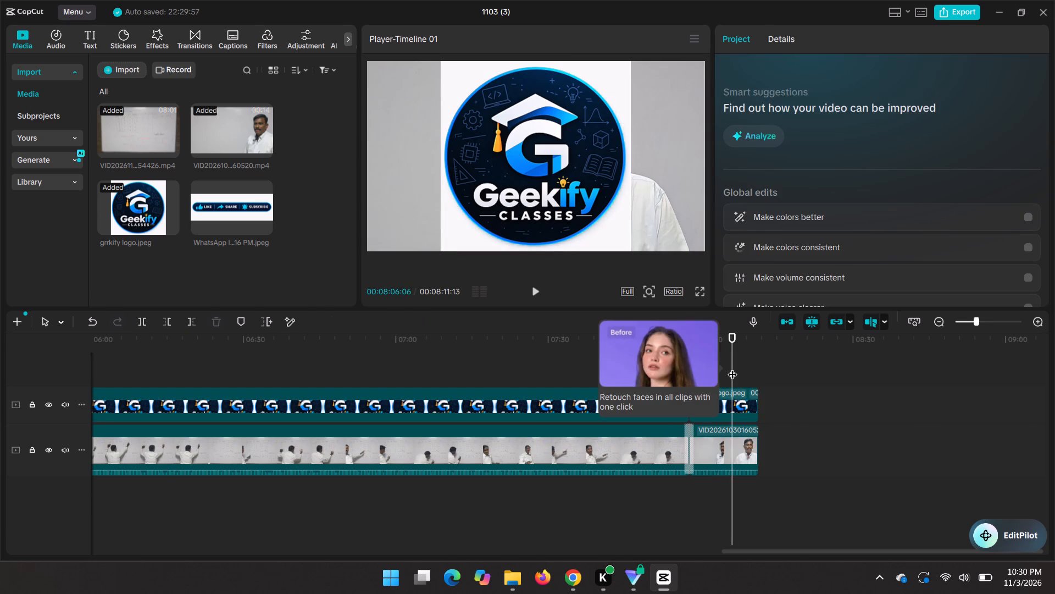
click(572, 204)
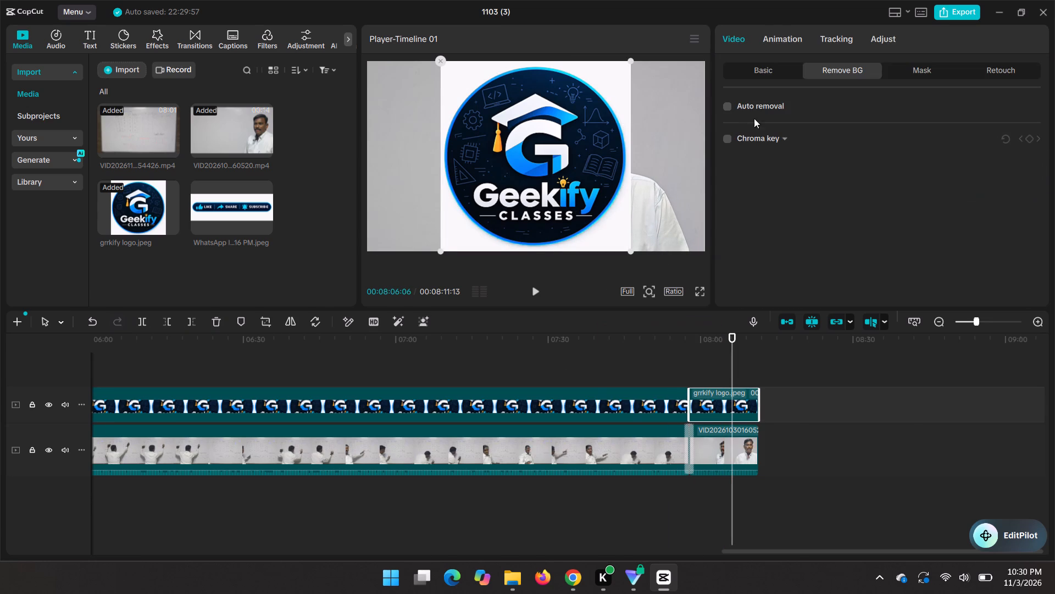
click(729, 104)
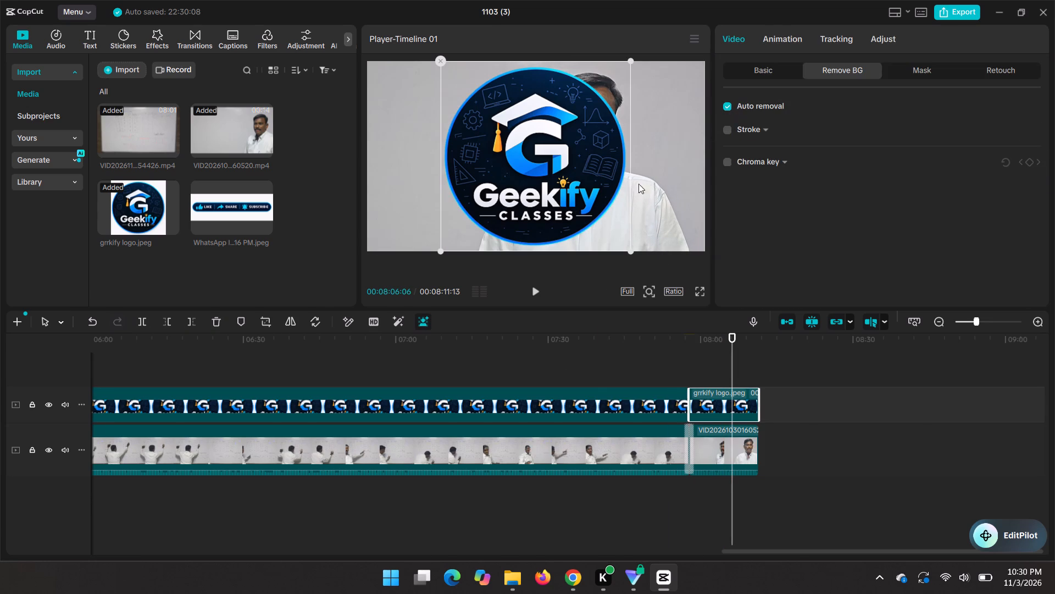
Shrink the closing section's logo and place it in the upper-left area of the frame, beside the speaker.
drag(628, 249, 558, 175)
drag(530, 156, 430, 135)
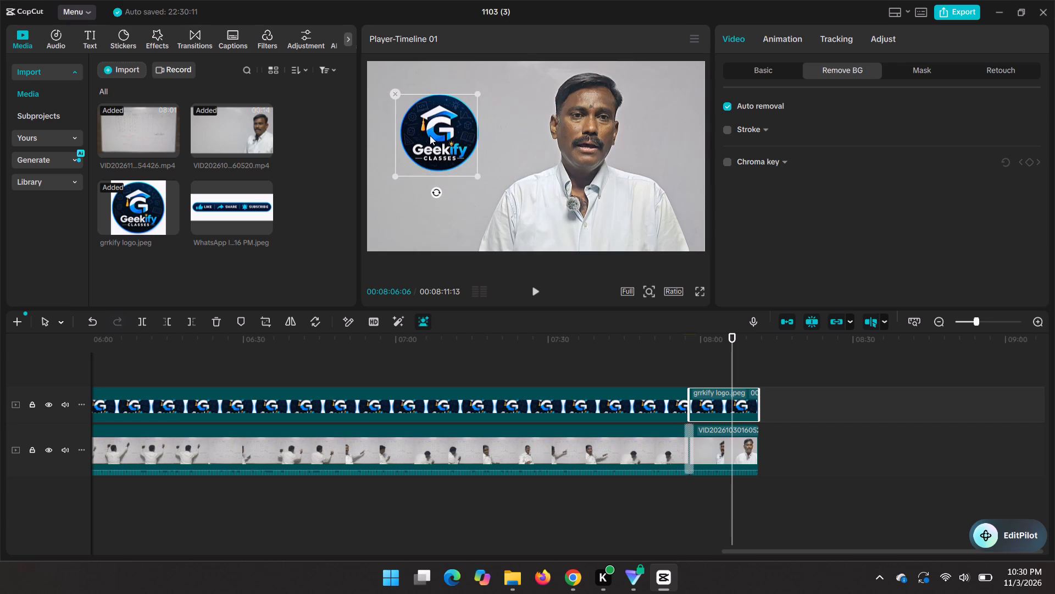
drag(430, 135, 431, 136)
drag(477, 176, 486, 183)
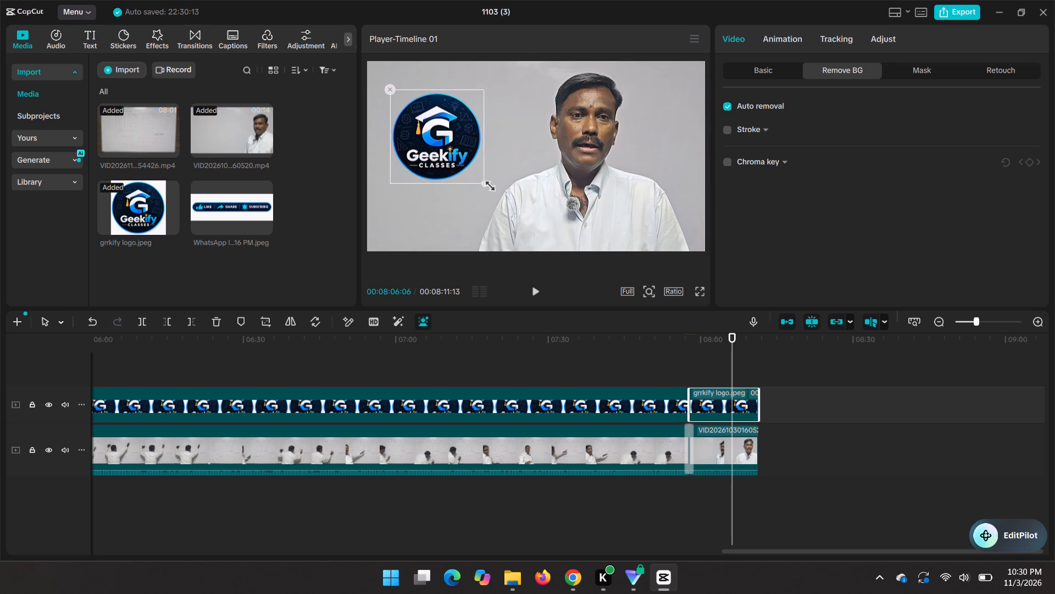
drag(486, 183, 489, 187)
drag(448, 158, 440, 145)
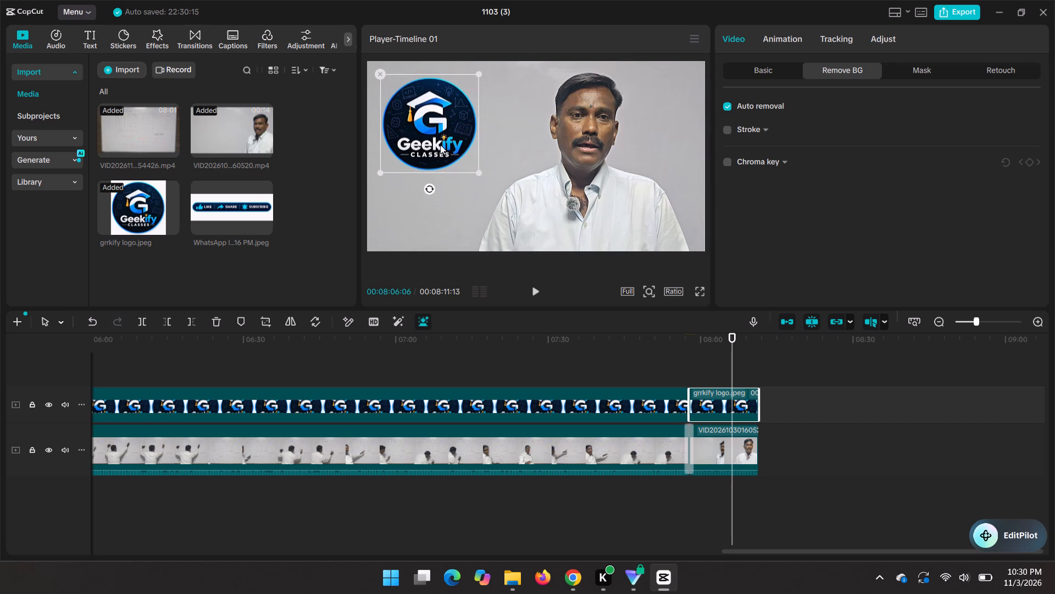
drag(440, 145, 439, 148)
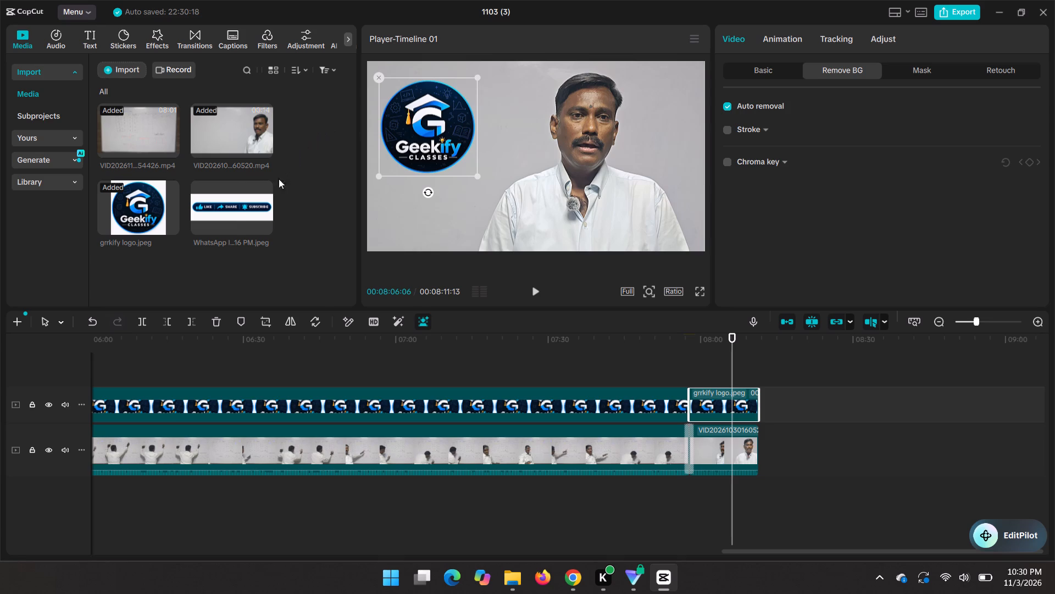
Add the Like, Share, Subscribe banner image above the closing section's logo and stretch it across the whole closing clip.
click(236, 194)
drag(231, 201, 486, 288)
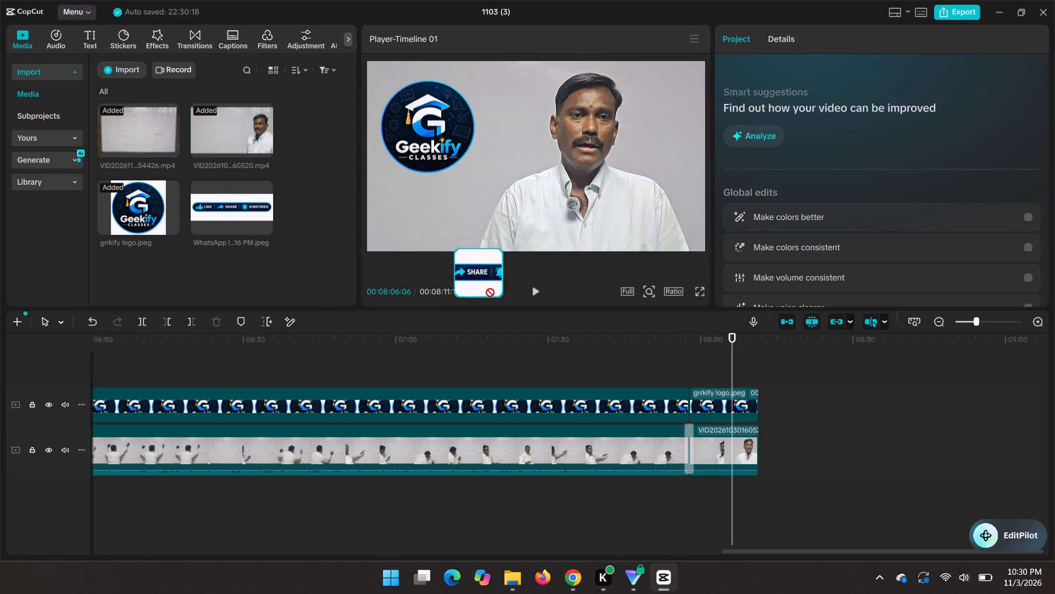
drag(486, 288, 686, 353)
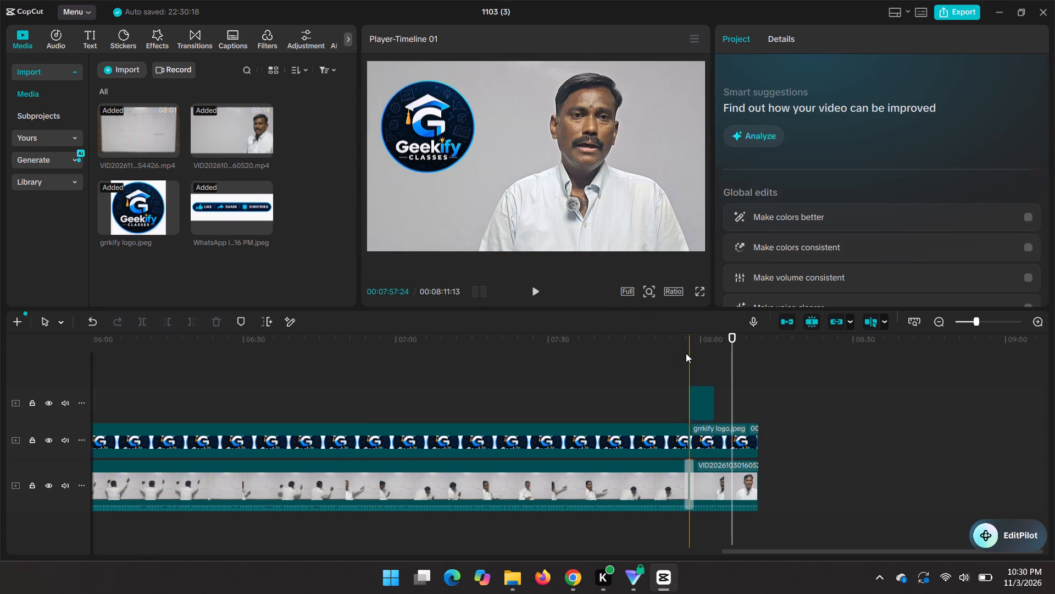
drag(714, 394, 731, 398)
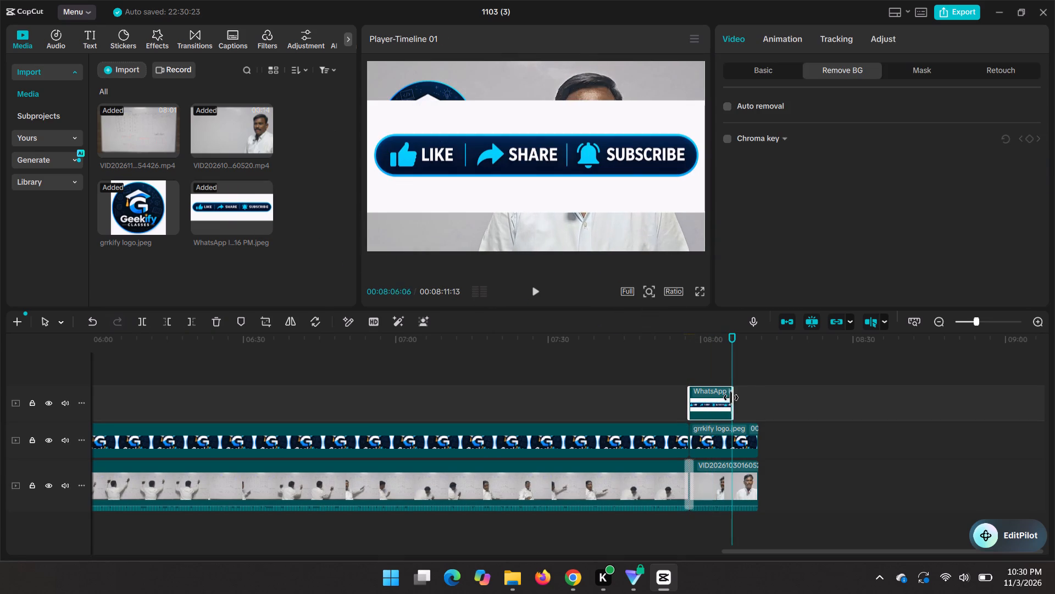
drag(731, 398, 756, 403)
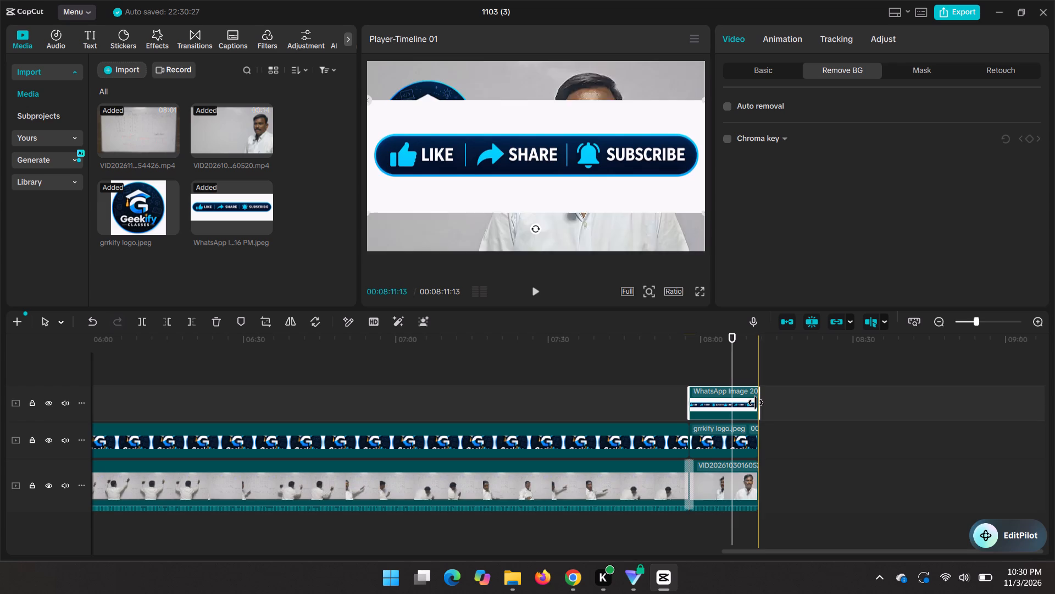
Remove the Like, Share, Subscribe banner's background with Auto removal.
click(567, 153)
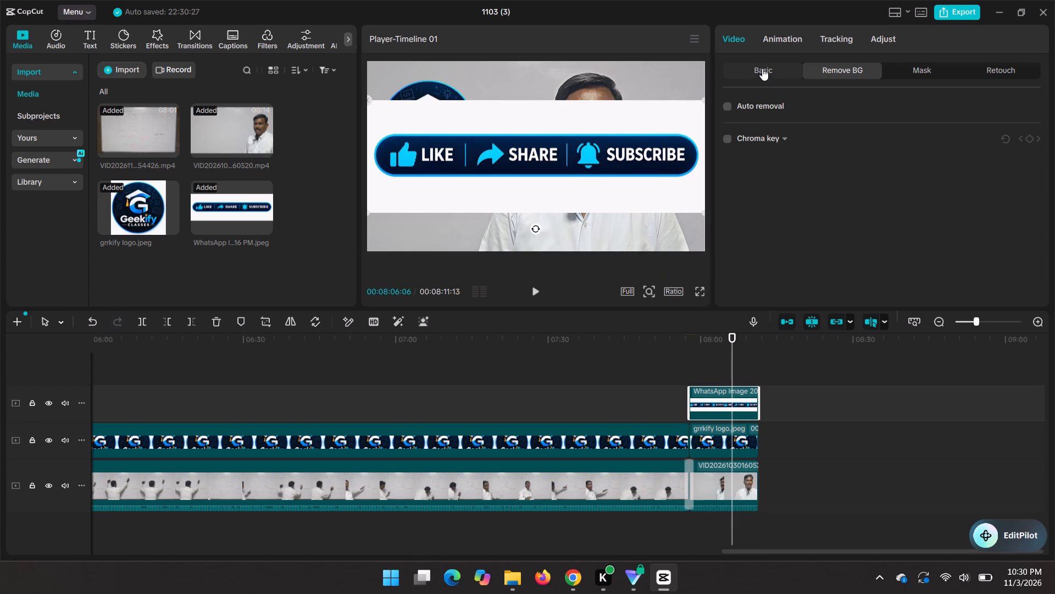
click(762, 68)
click(818, 66)
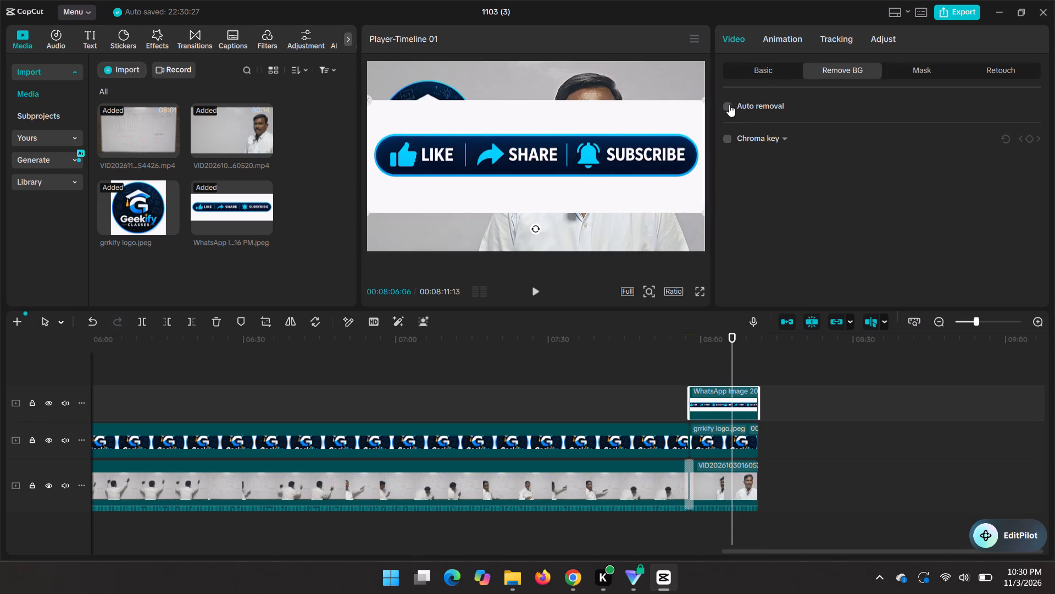
click(729, 105)
Shrink the Like, Share, Subscribe banner and place it just below the logo, beside the speaker.
drag(636, 154, 618, 159)
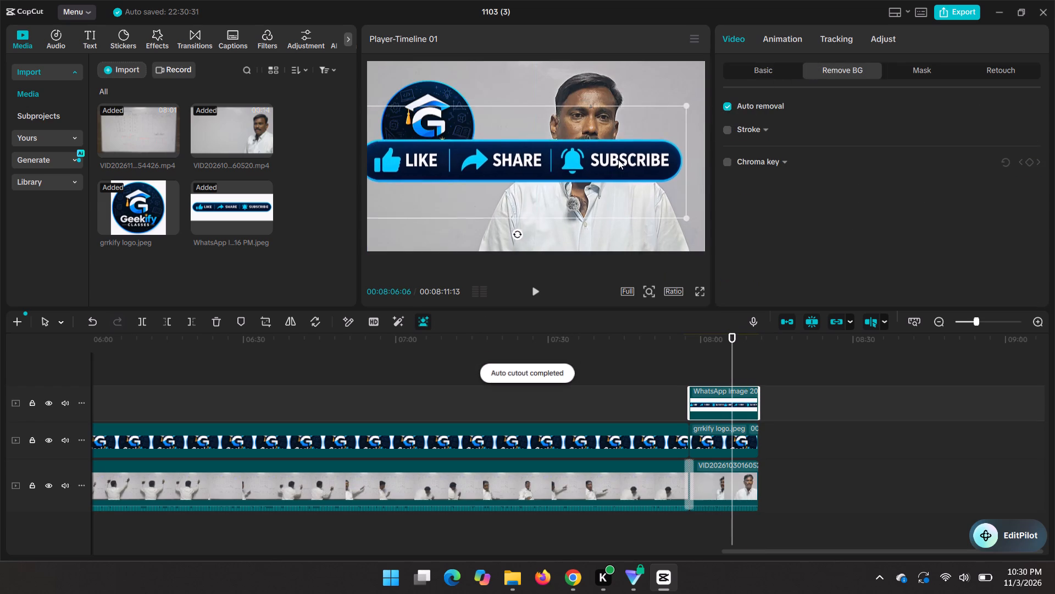
drag(618, 159, 593, 167)
drag(660, 222, 634, 201)
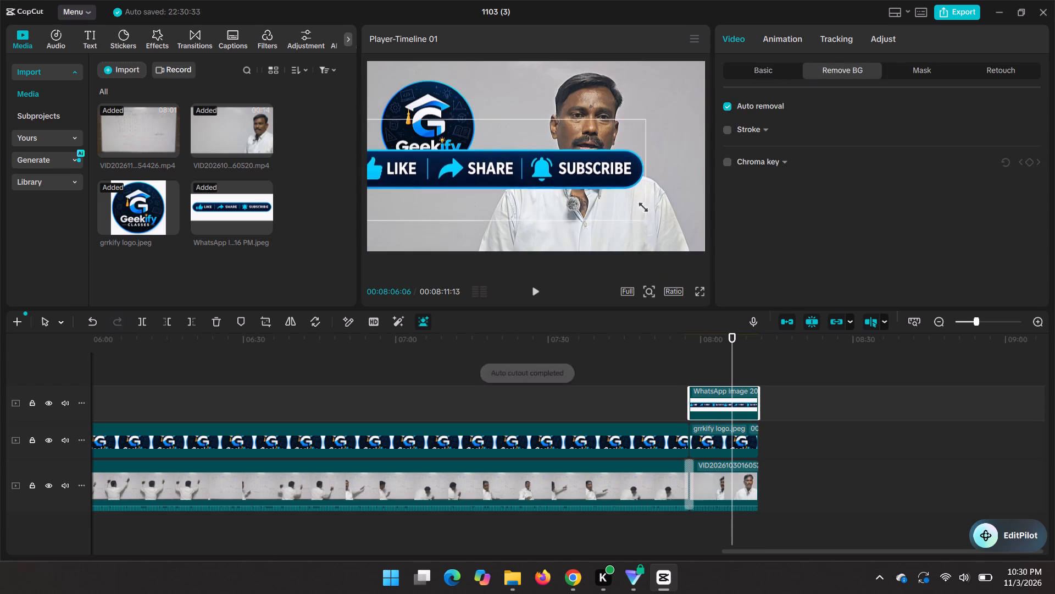
drag(634, 201, 572, 173)
drag(542, 166, 520, 182)
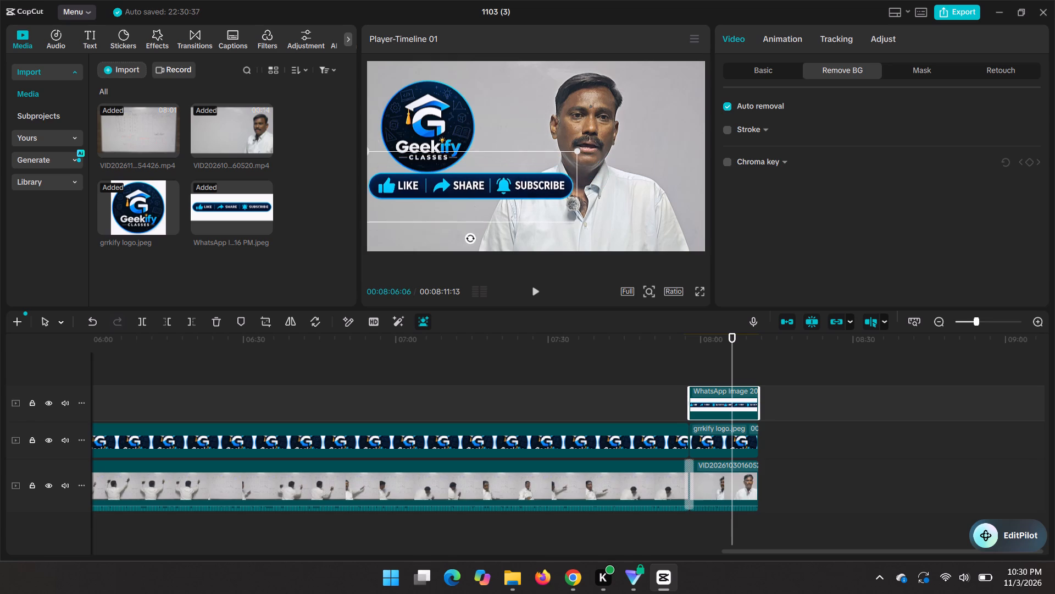
drag(572, 218, 532, 193)
drag(512, 187, 497, 186)
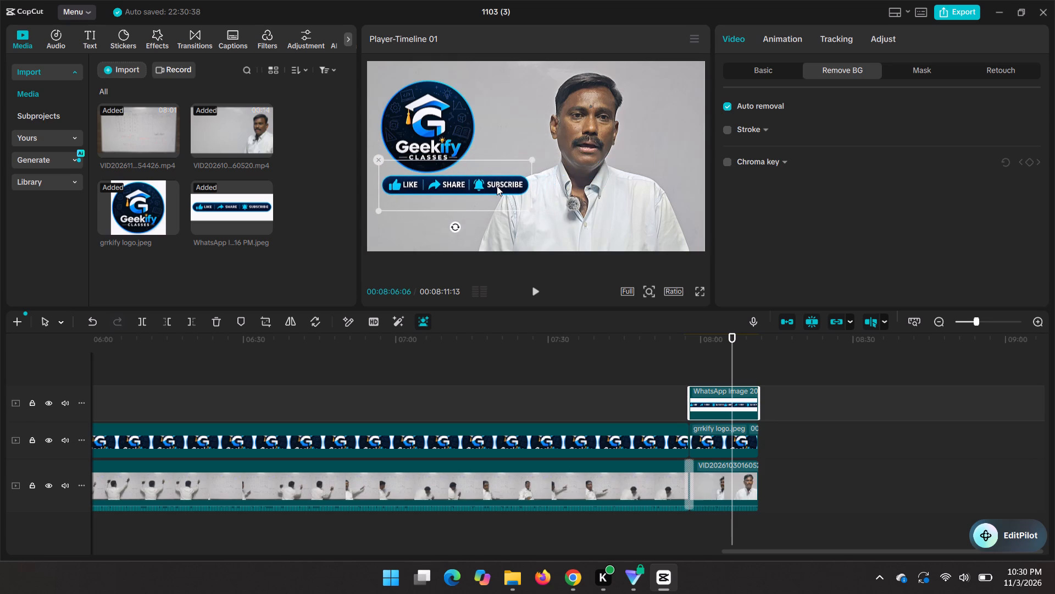
drag(497, 186, 486, 190)
Move the closing section's logo slightly right, closer to the centre above the subscribe banner.
drag(435, 102, 446, 102)
click(563, 122)
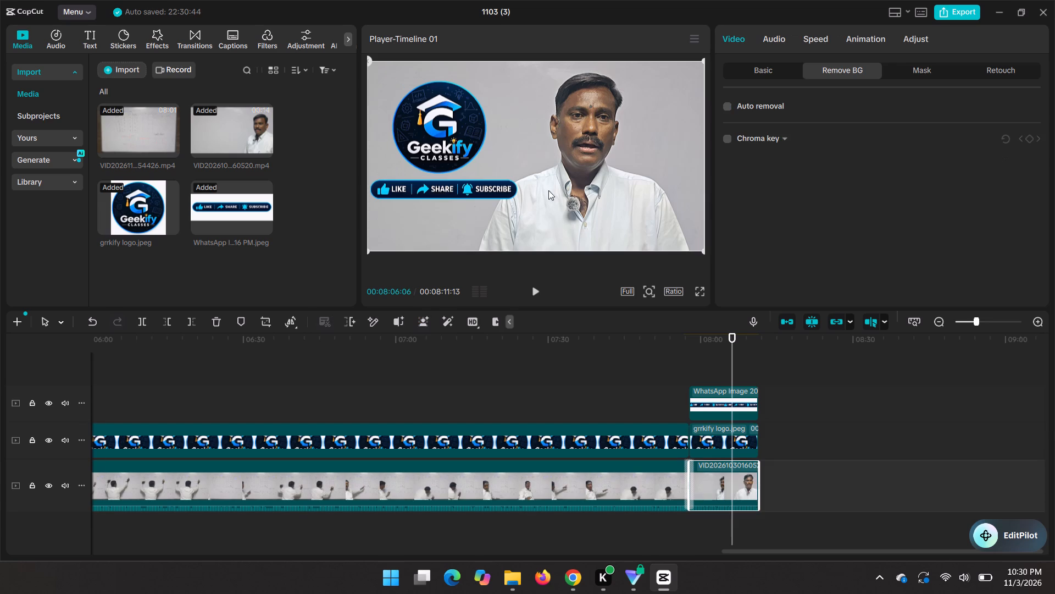
Shrink the main lecture section's Geekify Classes logo and place it in the top-left corner of the video frame.
click(424, 426)
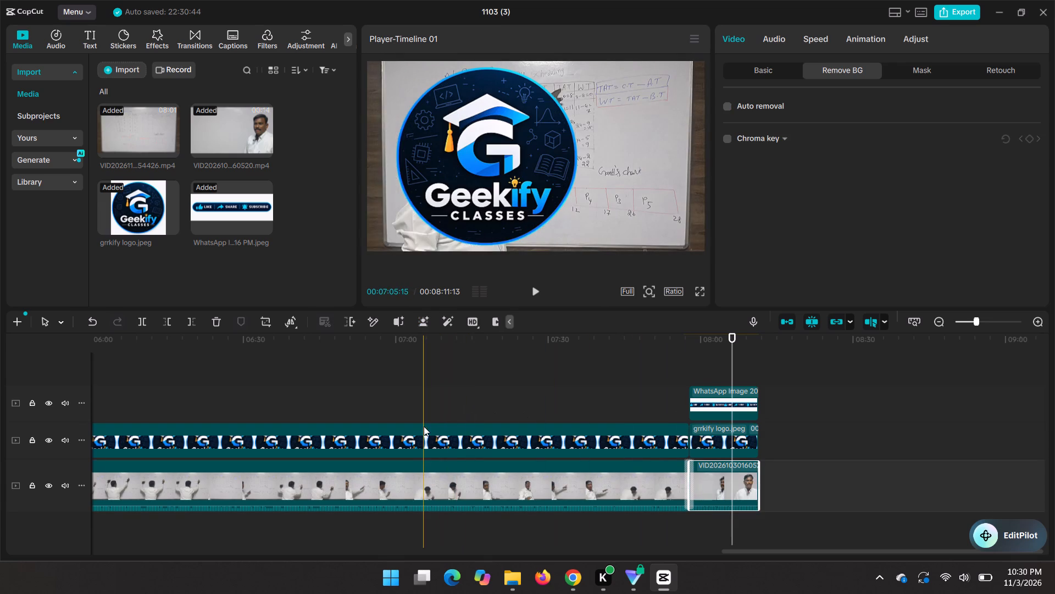
click(331, 346)
click(353, 441)
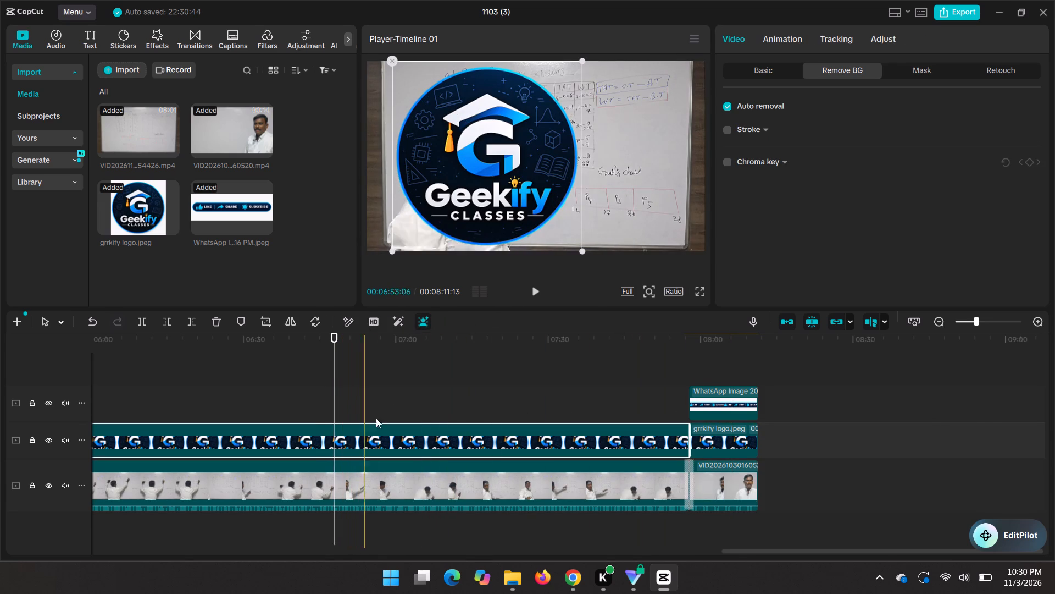
drag(582, 250, 531, 150)
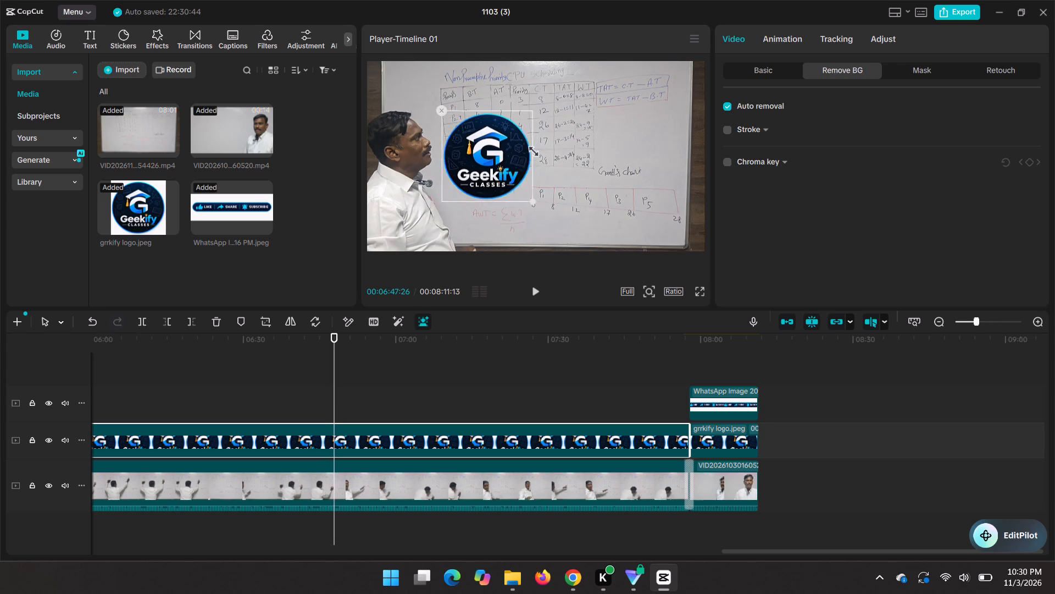
drag(531, 150, 508, 123)
drag(486, 150, 448, 77)
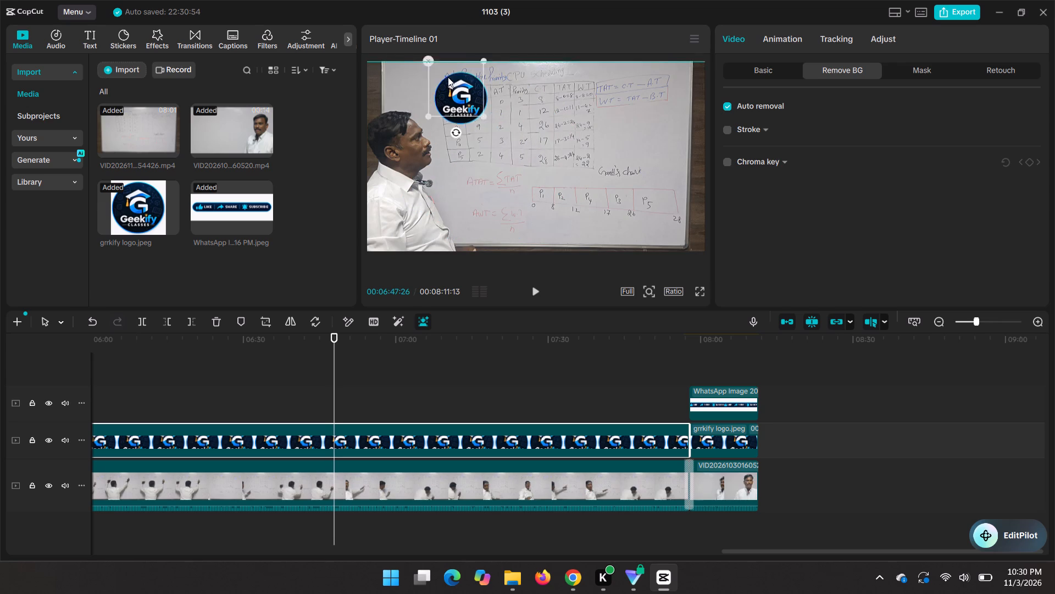
drag(448, 77, 417, 78)
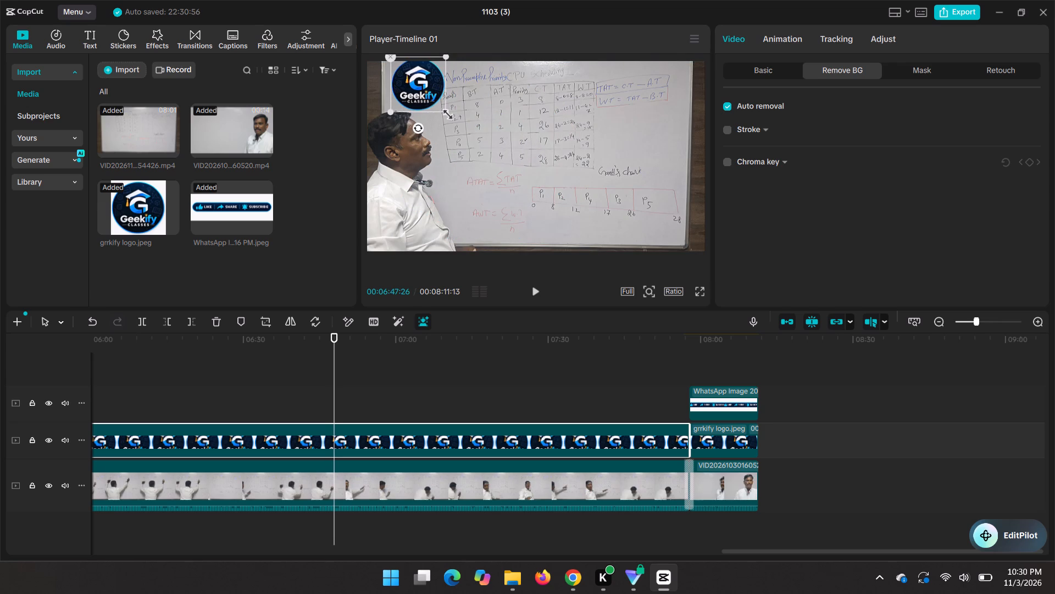
click(446, 113)
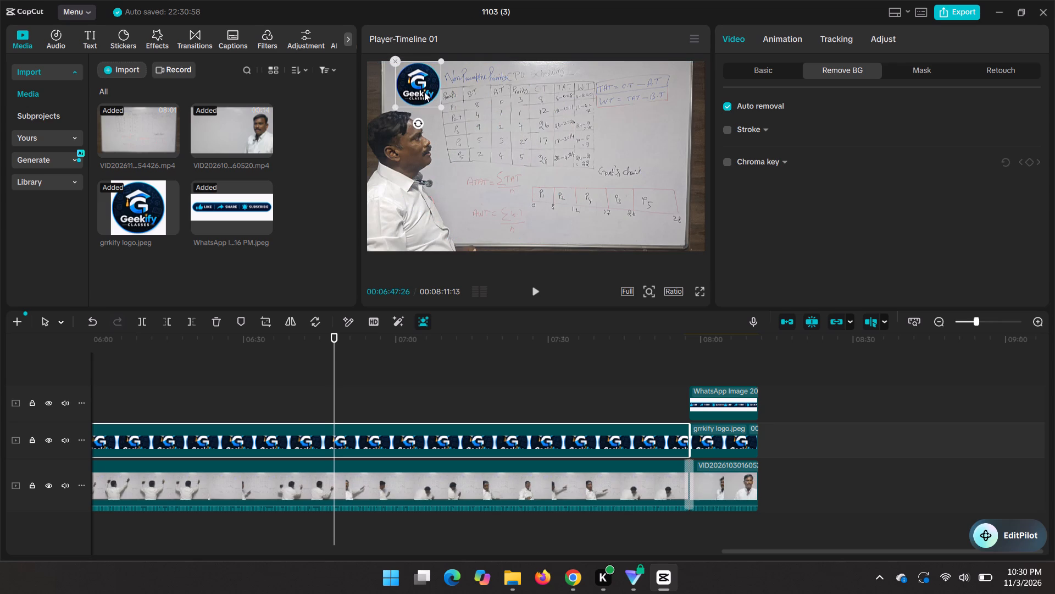
drag(424, 92, 399, 89)
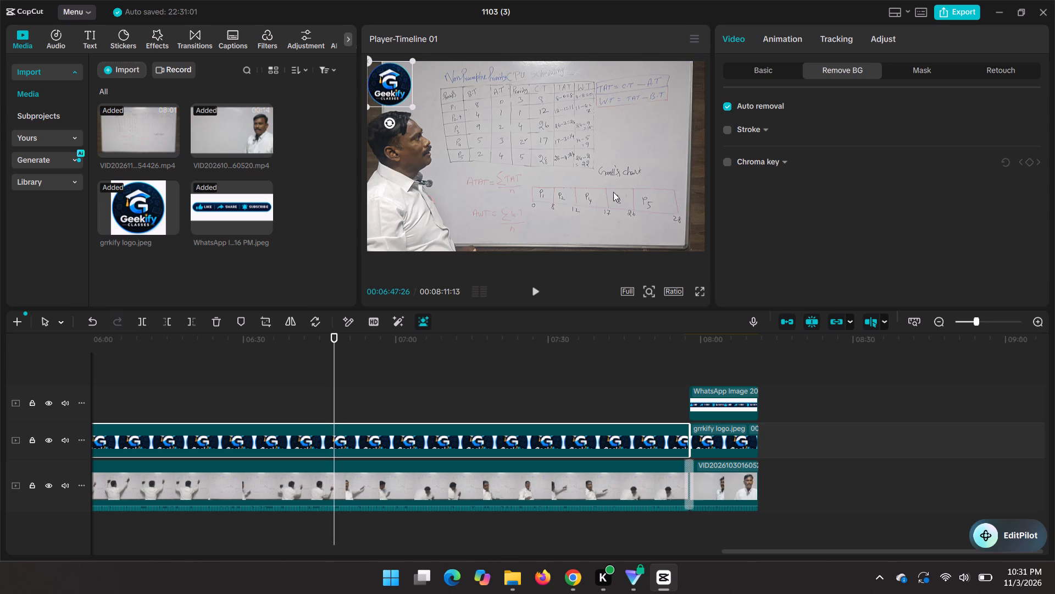
Preview the lecture full screen from about 06:47, and check the corner logo at earlier points back to the start.
click(698, 290)
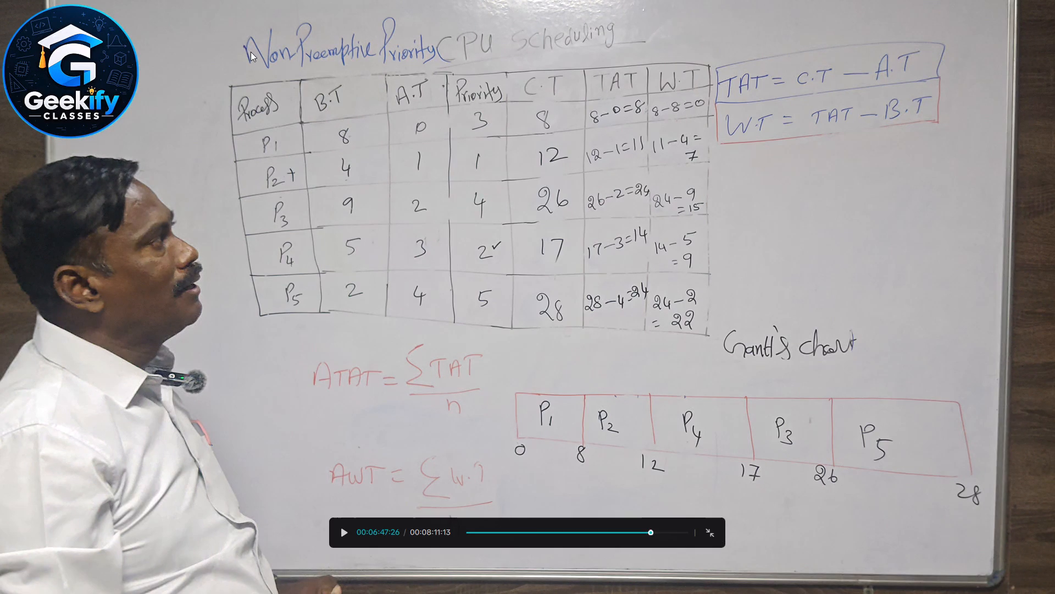
key(space)
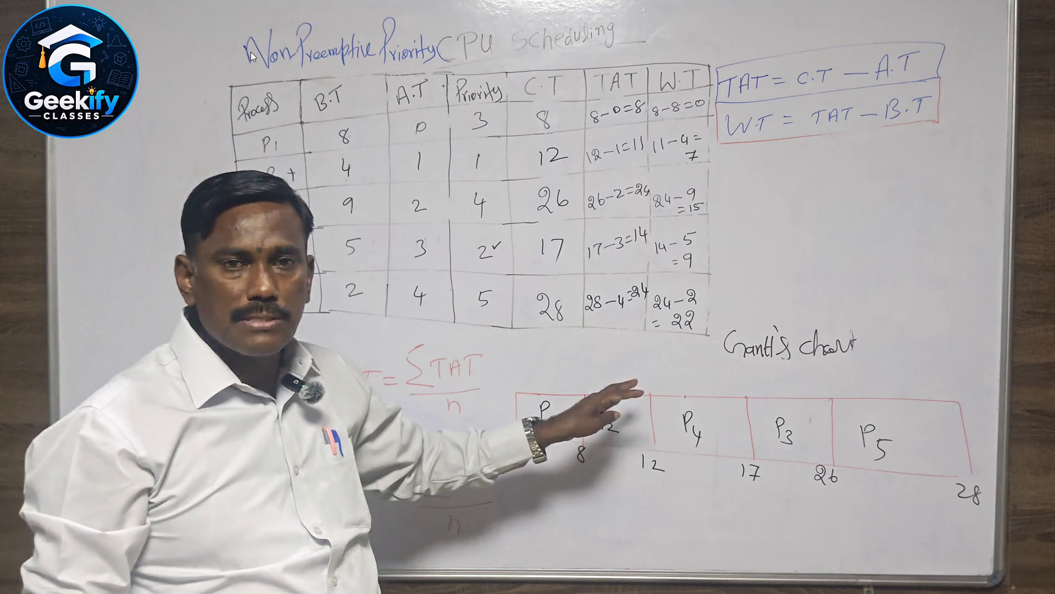
key(Escape)
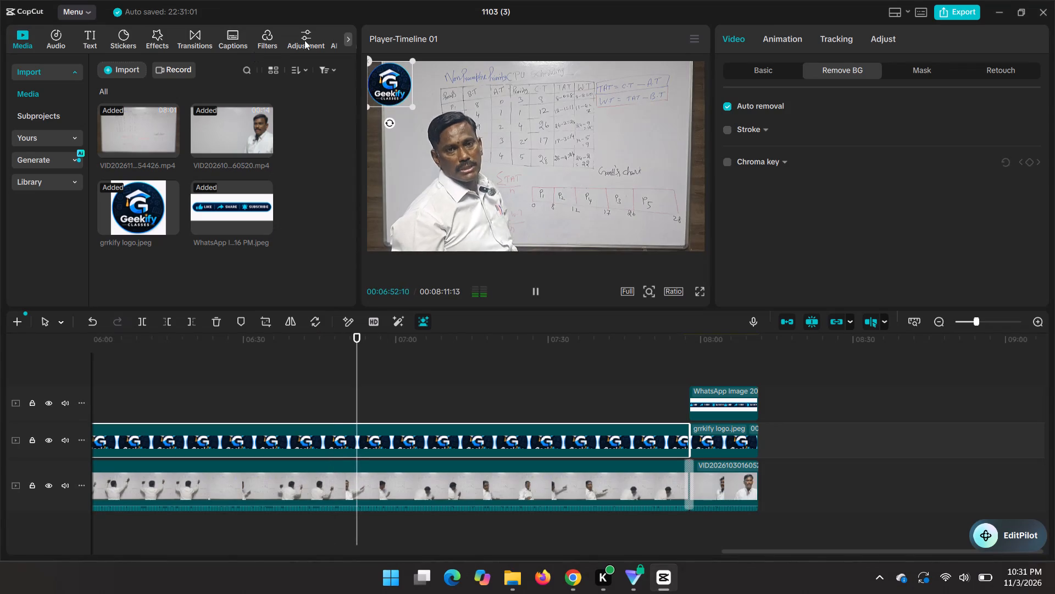
click(476, 178)
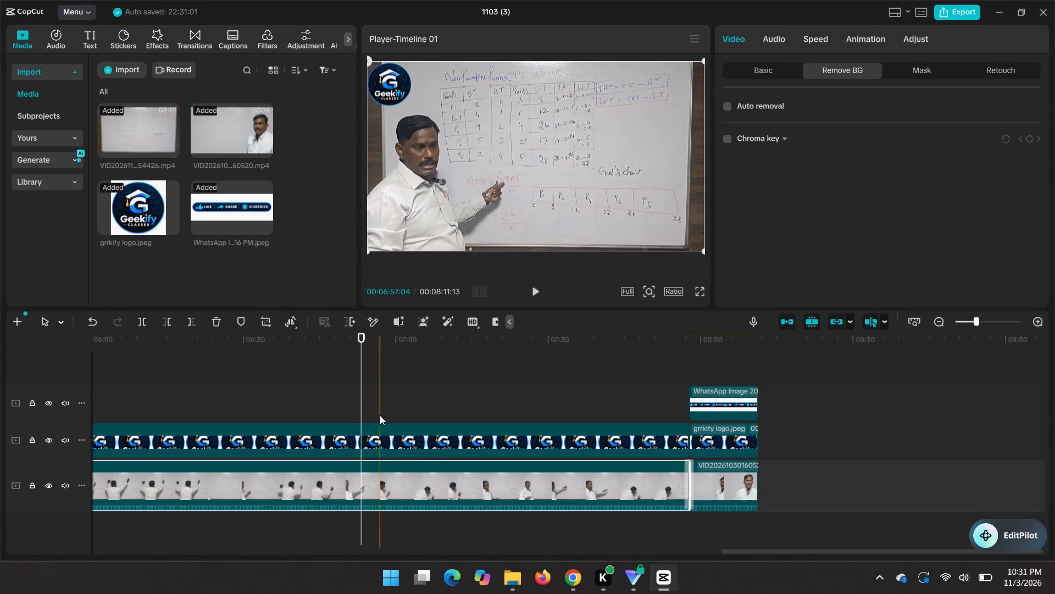
drag(360, 407, 54, 351)
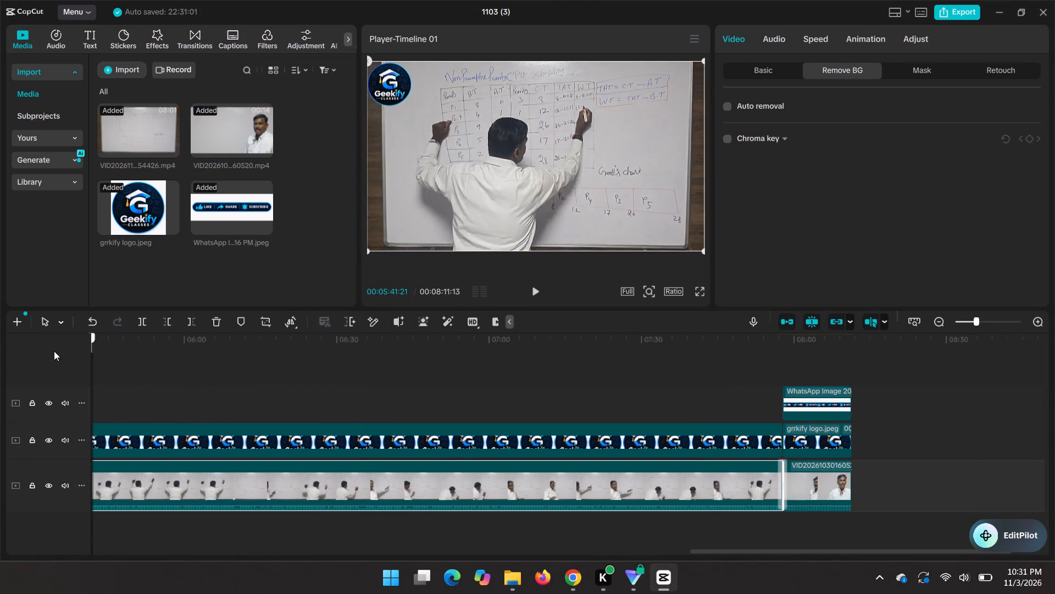
drag(54, 351, 105, 386)
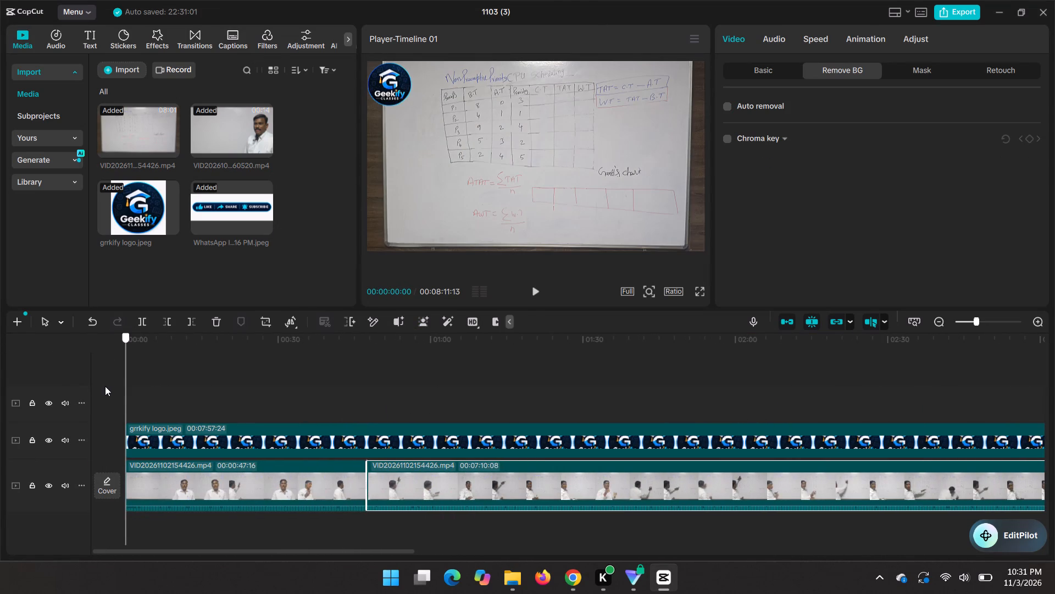
drag(105, 386, 109, 388)
click(302, 226)
click(495, 382)
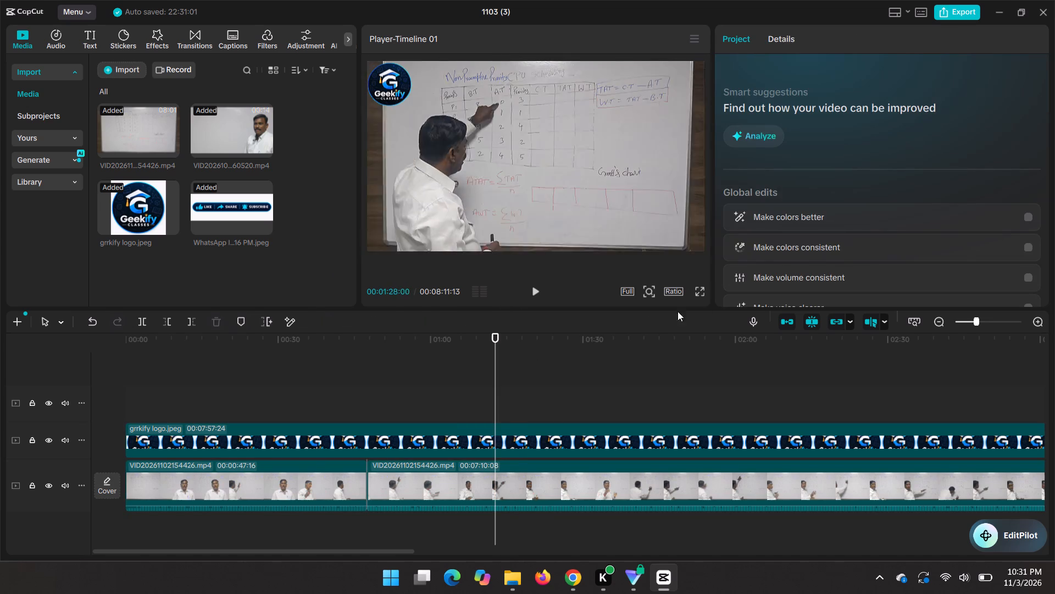
Close the finished lecture project and create a new empty project.
click(1039, 6)
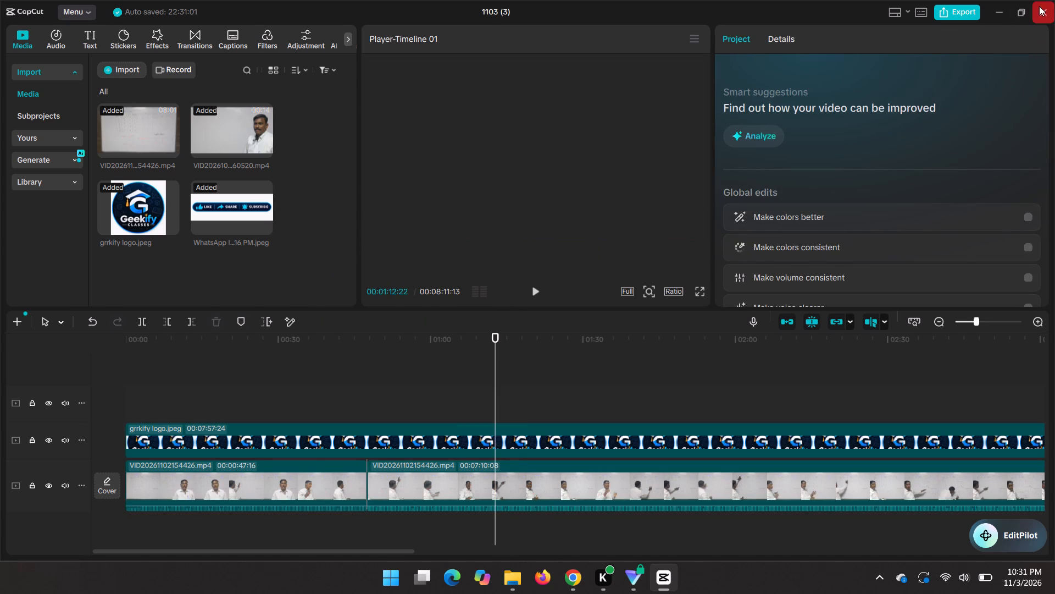
click(620, 90)
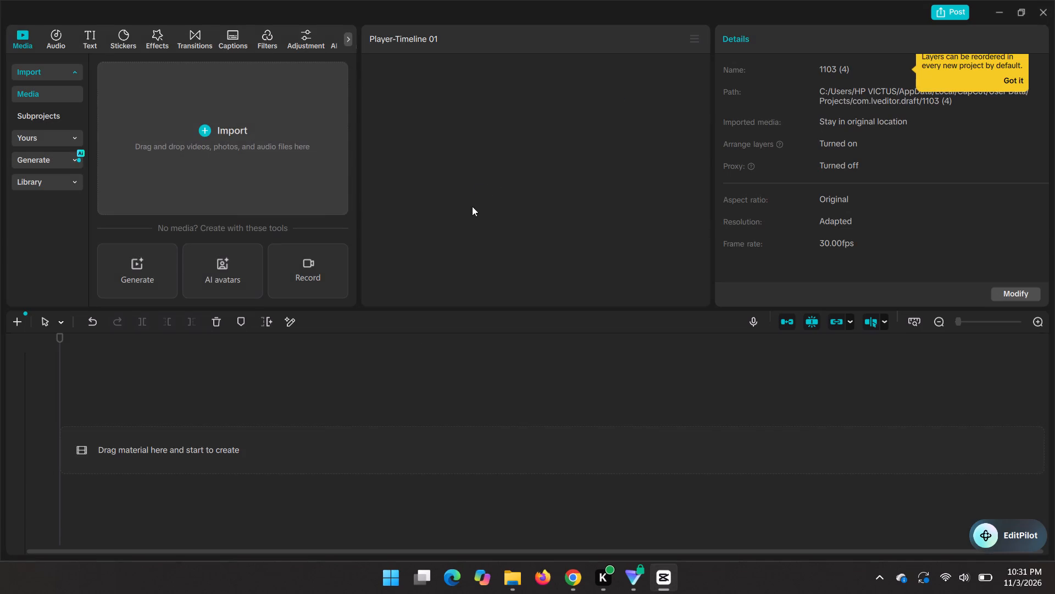
Import the Like, Share, Subscribe banner image and grrkify logo.jpeg from the os thumbnails folder into the new project.
click(518, 574)
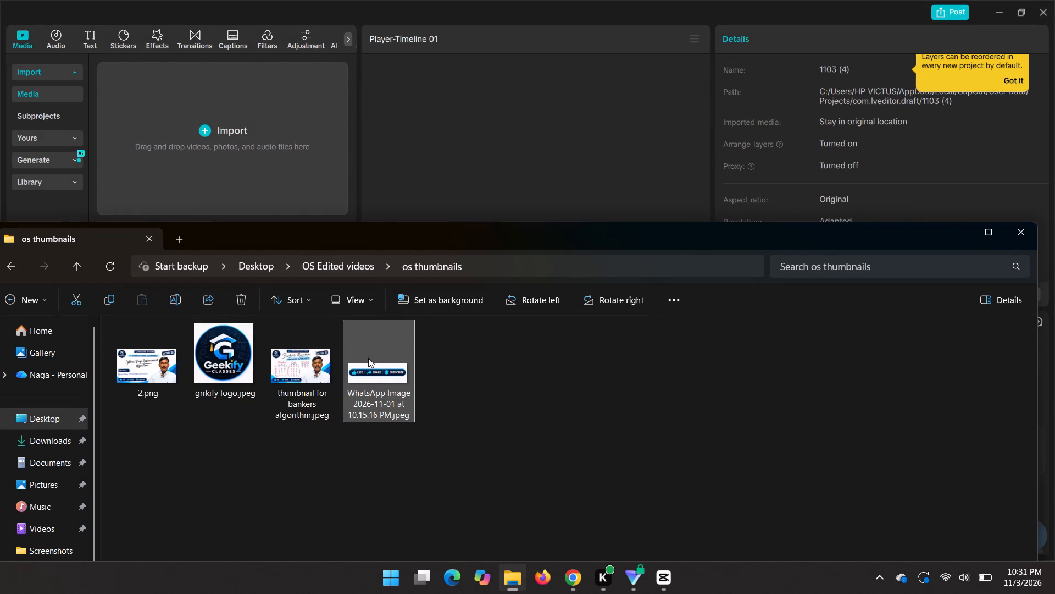
drag(373, 371, 281, 173)
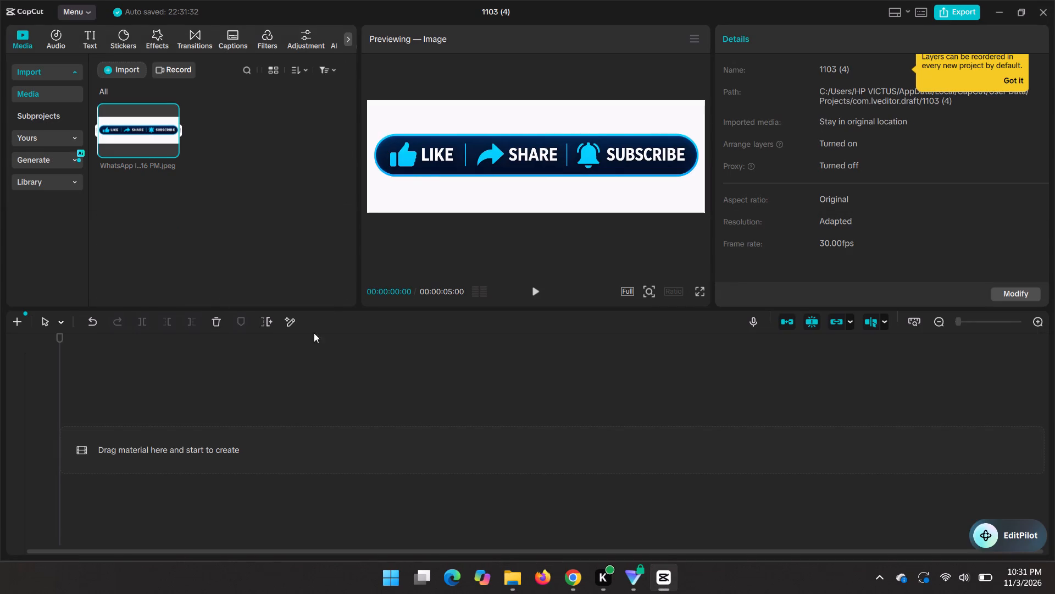
click(513, 585)
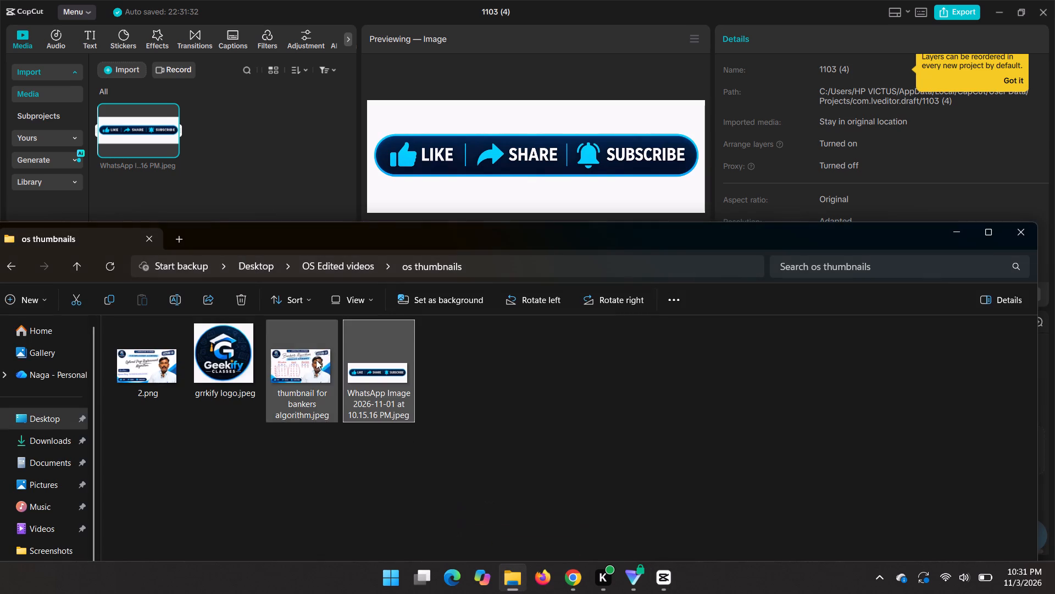
drag(223, 367, 240, 177)
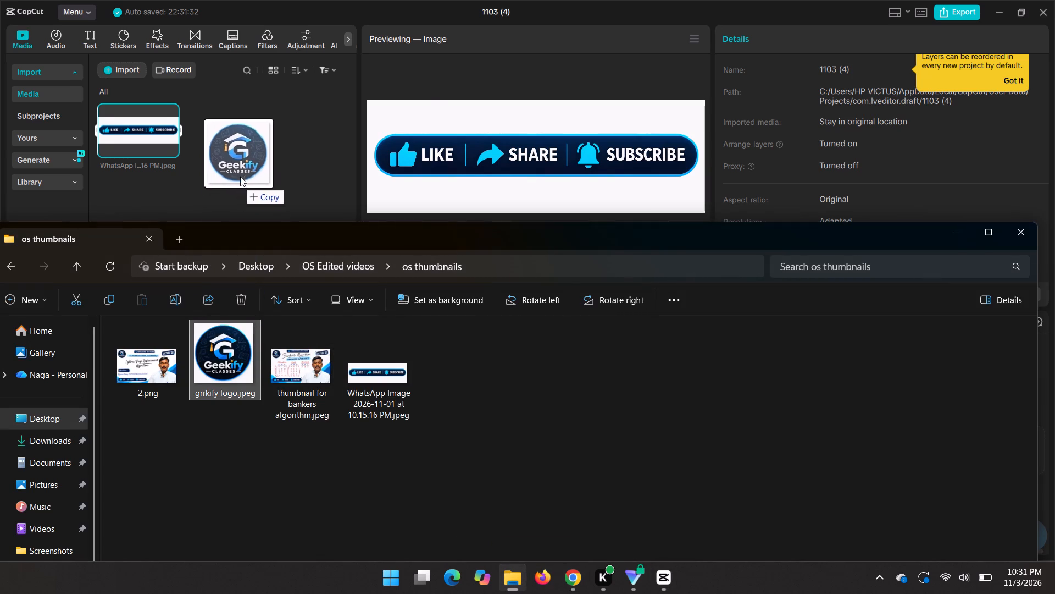
drag(240, 177, 241, 172)
Import the lecture recording VID20261102155422.mp4 from the Desktop's os 2.0 folder into the project media.
click(525, 580)
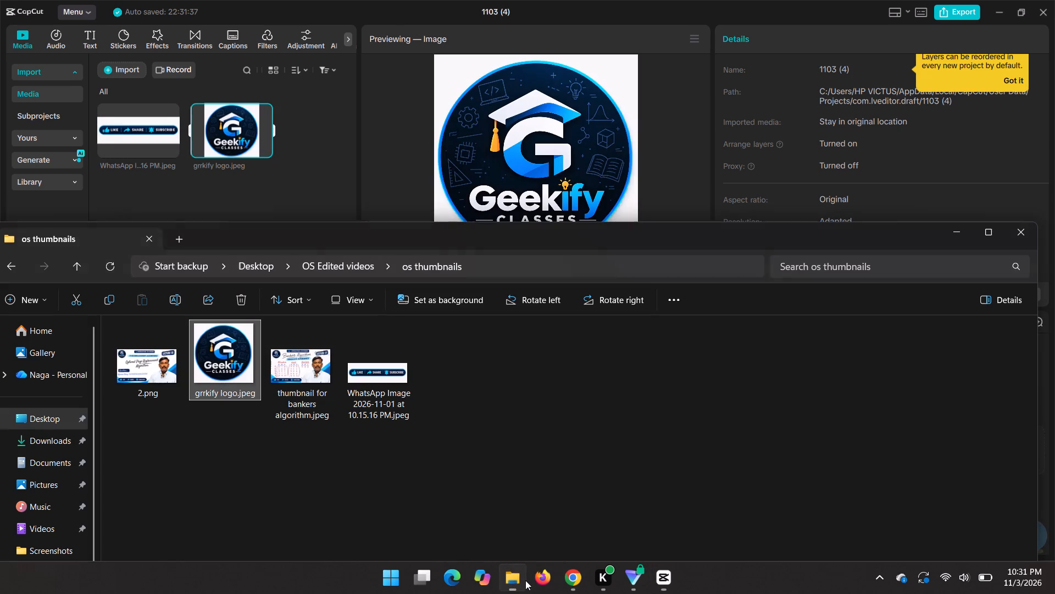
click(11, 263)
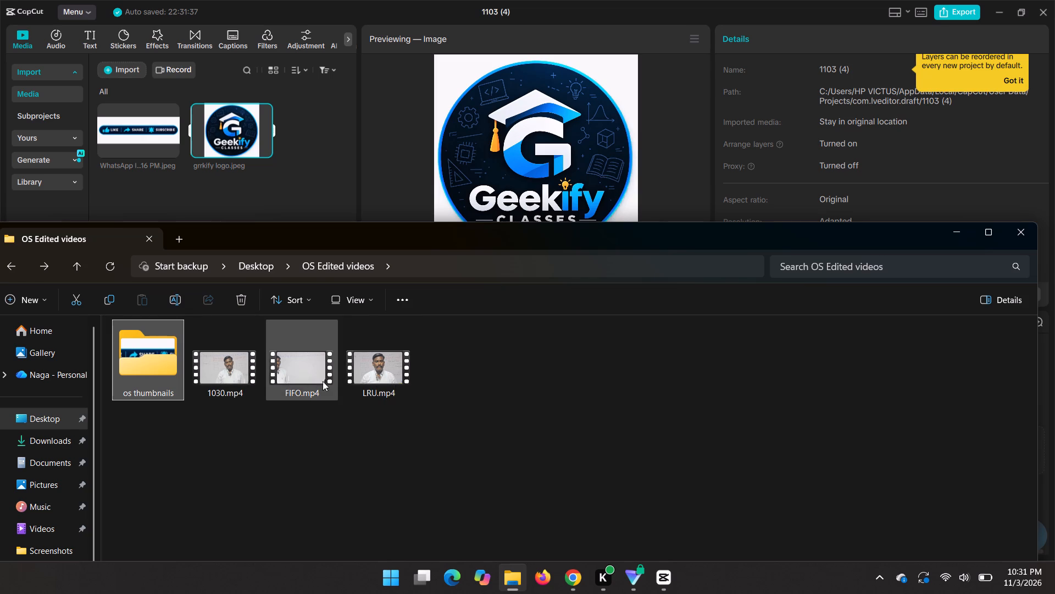
click(9, 265)
scroll(170, 370, down, 2)
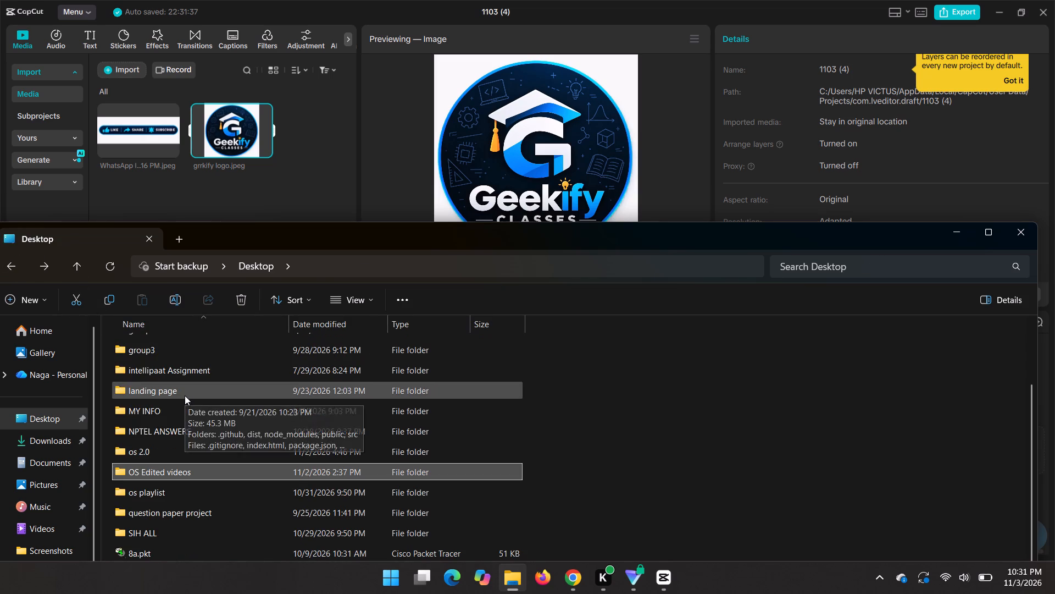
scroll(186, 420, down, 1)
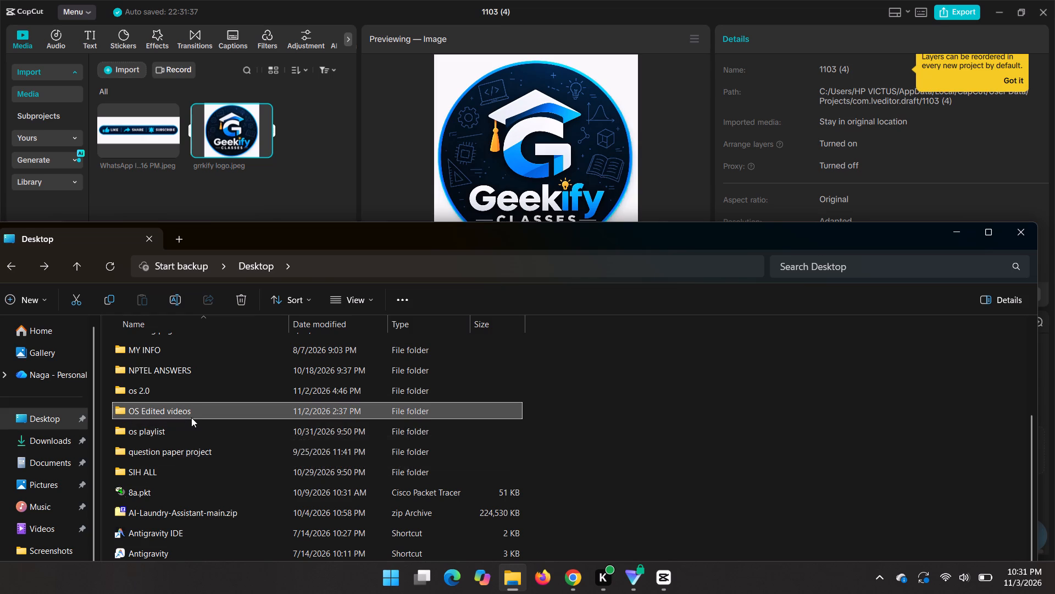
click(180, 431)
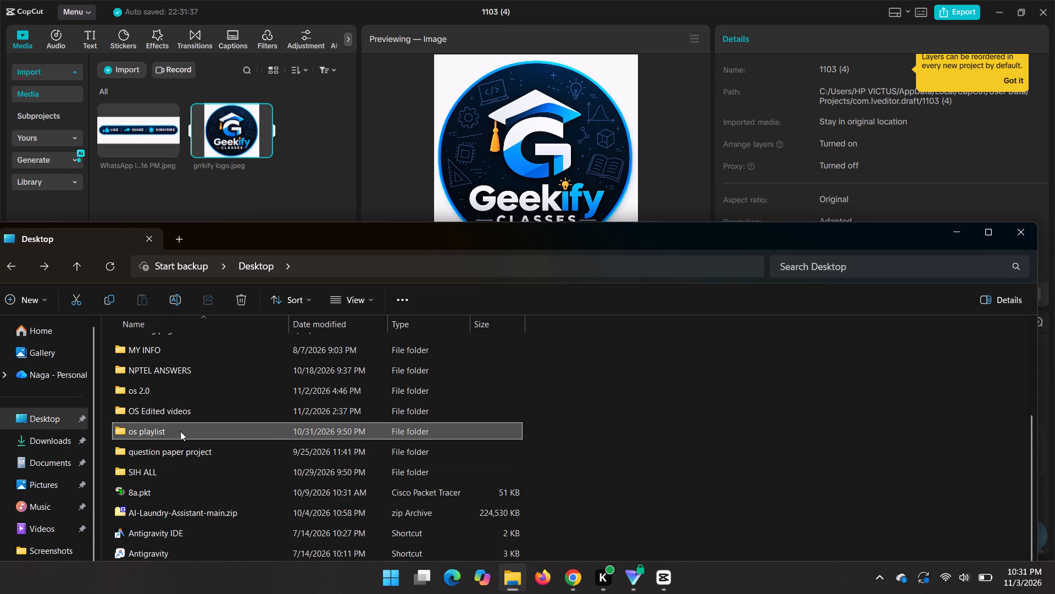
double_click(206, 392)
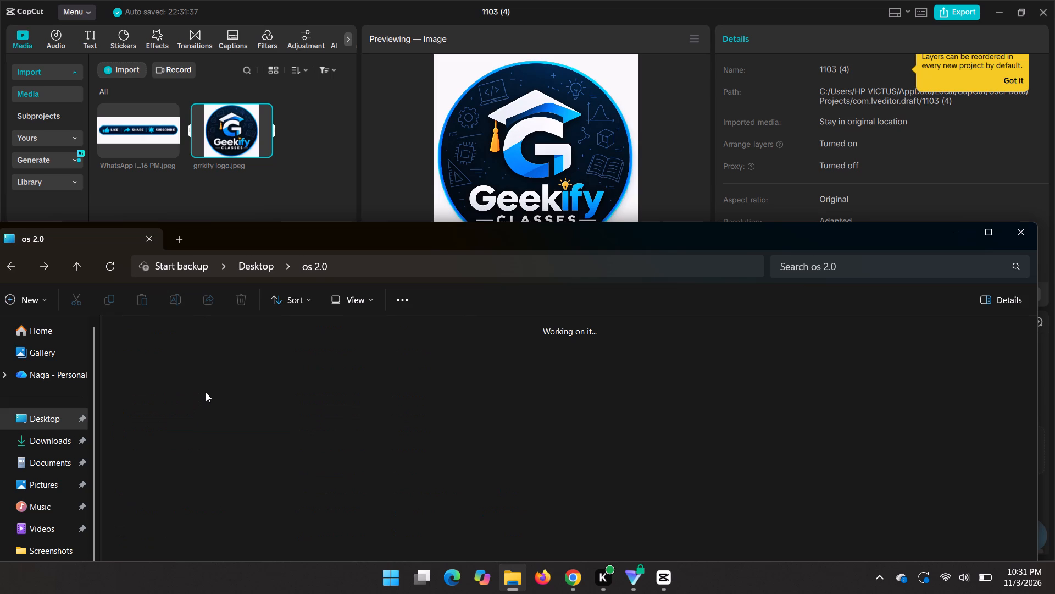
drag(306, 475, 248, 139)
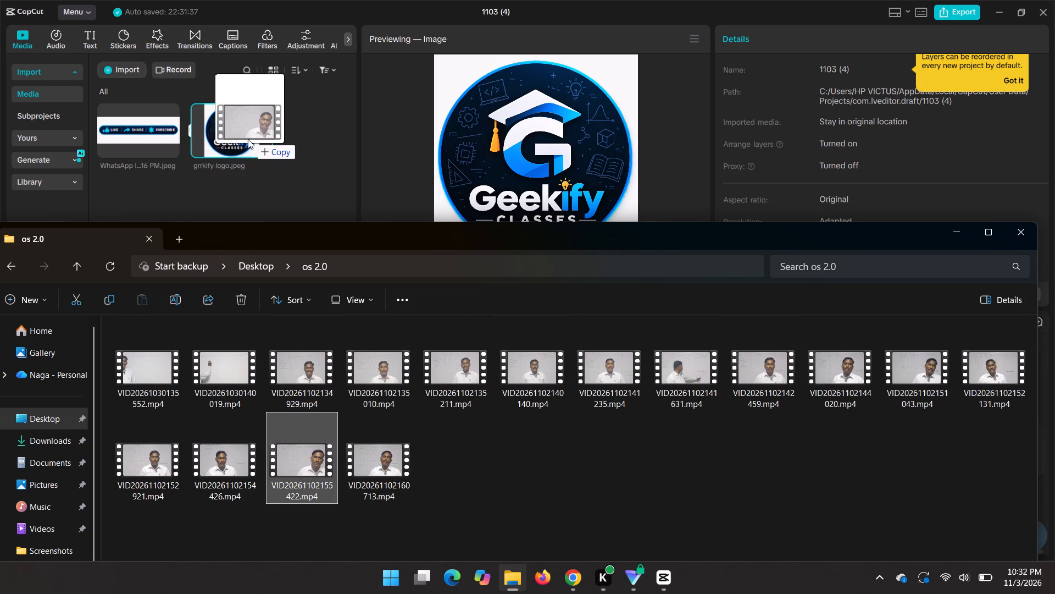
drag(248, 139, 233, 174)
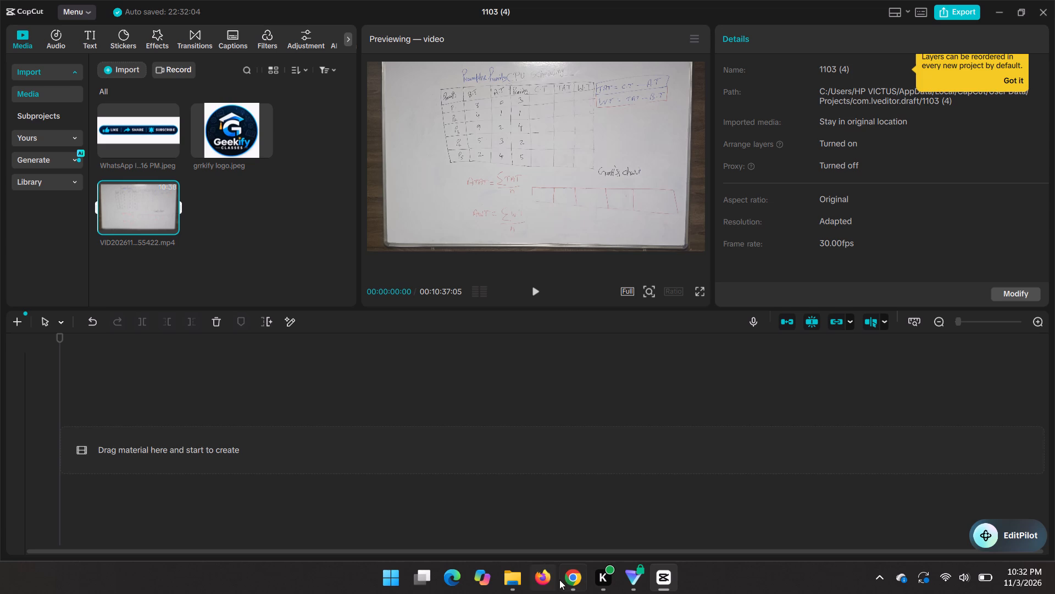
Import the closing clip VID20261030160520.mp4 from the Desktop's os playlist folder into the project media.
click(519, 579)
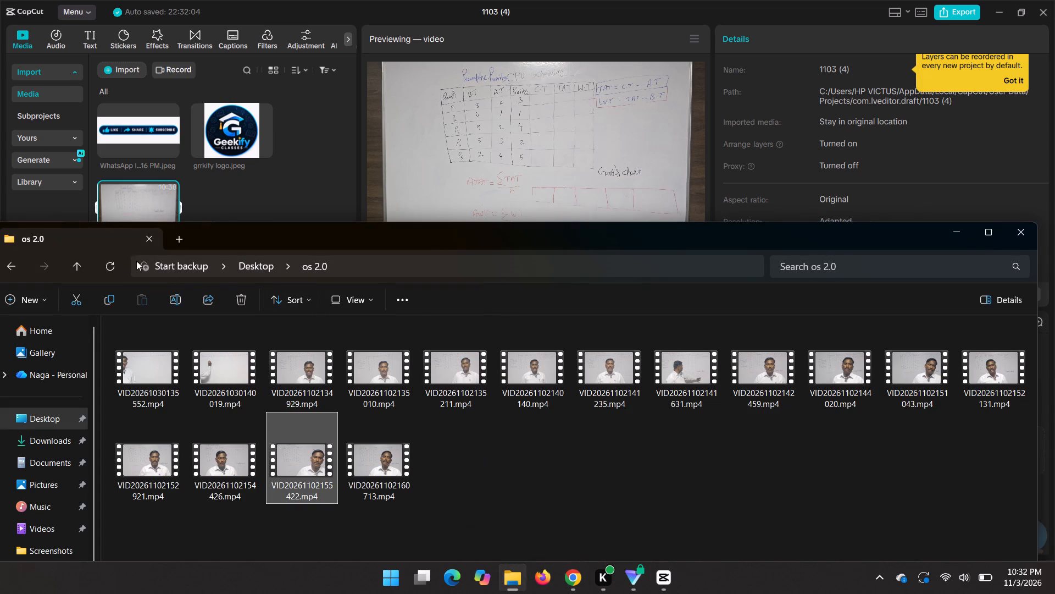
click(18, 262)
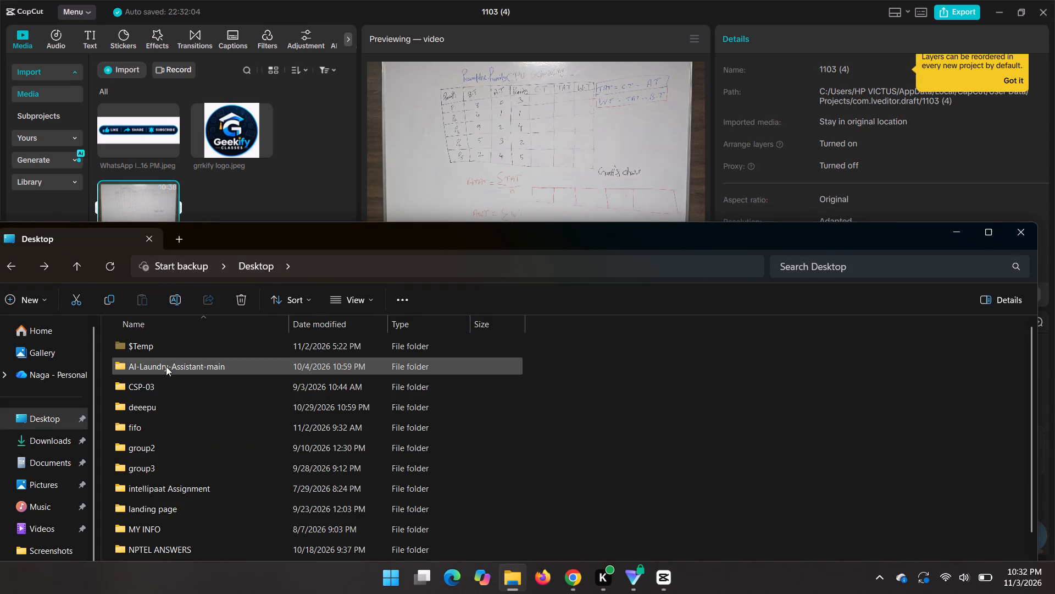
scroll(162, 433, down, 1)
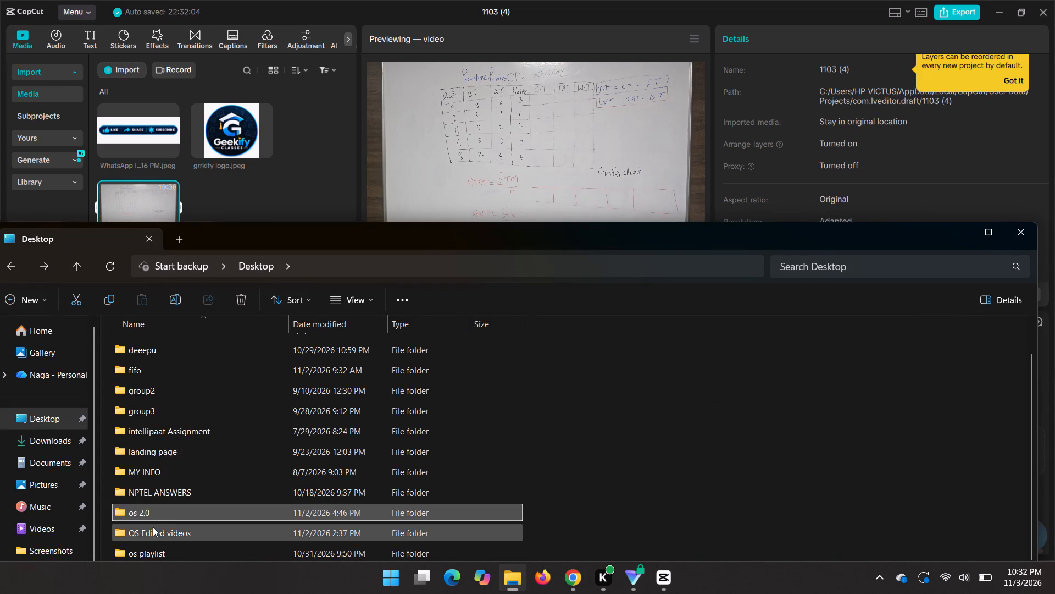
scroll(173, 530, down, 1)
click(170, 494)
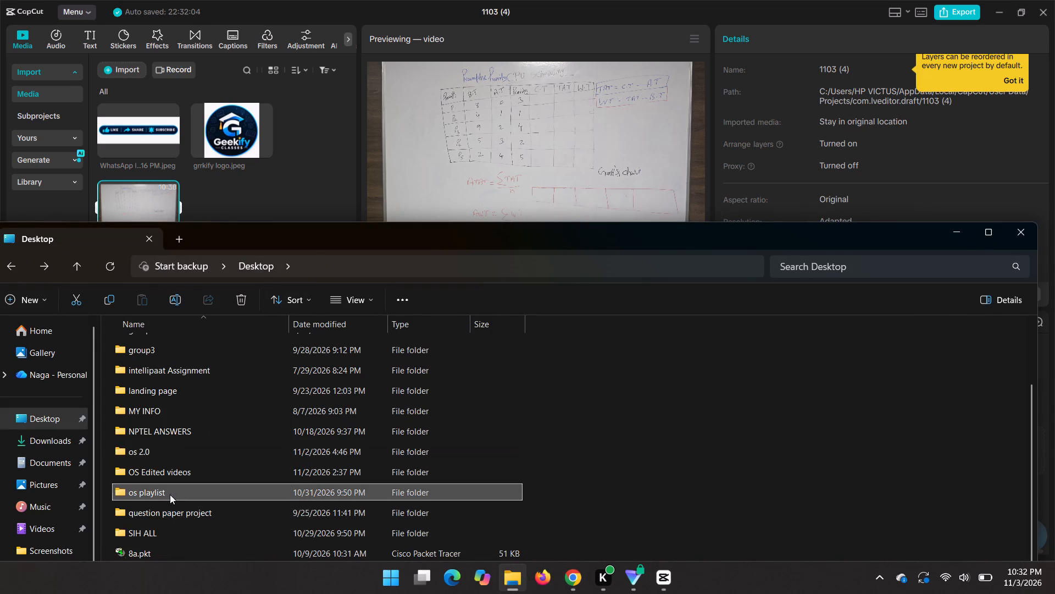
click(170, 494)
click(170, 494)
click(170, 494)
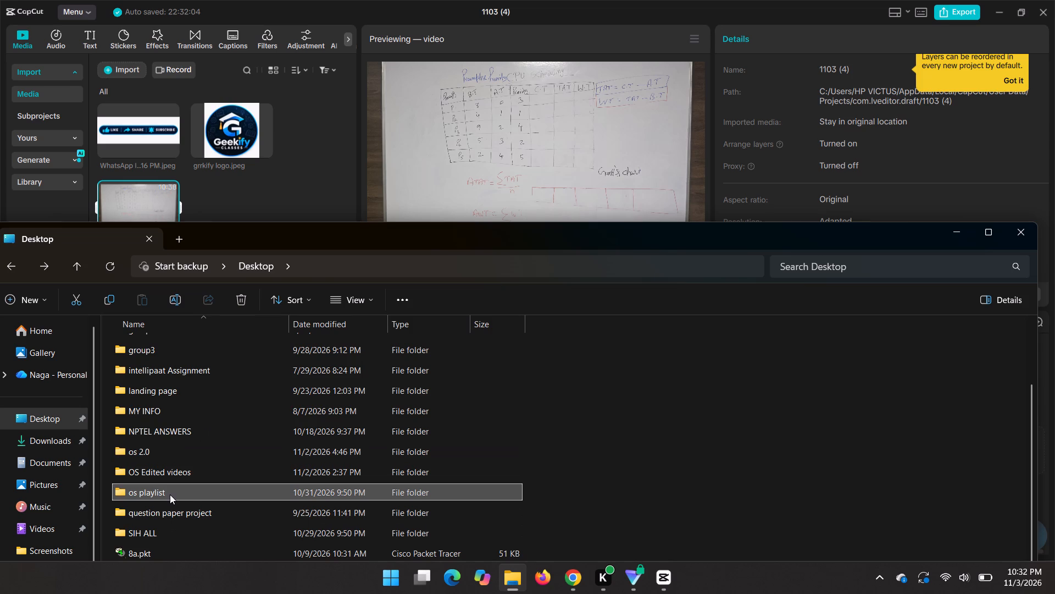
click(170, 494)
drag(911, 387, 248, 211)
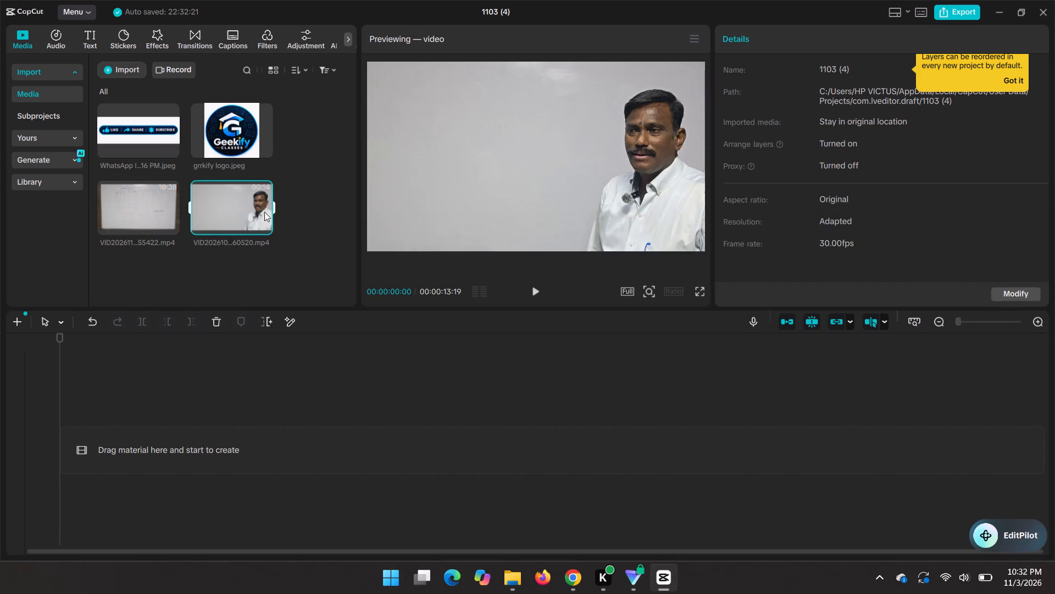
Place lecture recording VID20261102155422.mp4 at the start of the main track, with closing clip VID20261030160520.mp4 directly after it.
drag(131, 207, 93, 435)
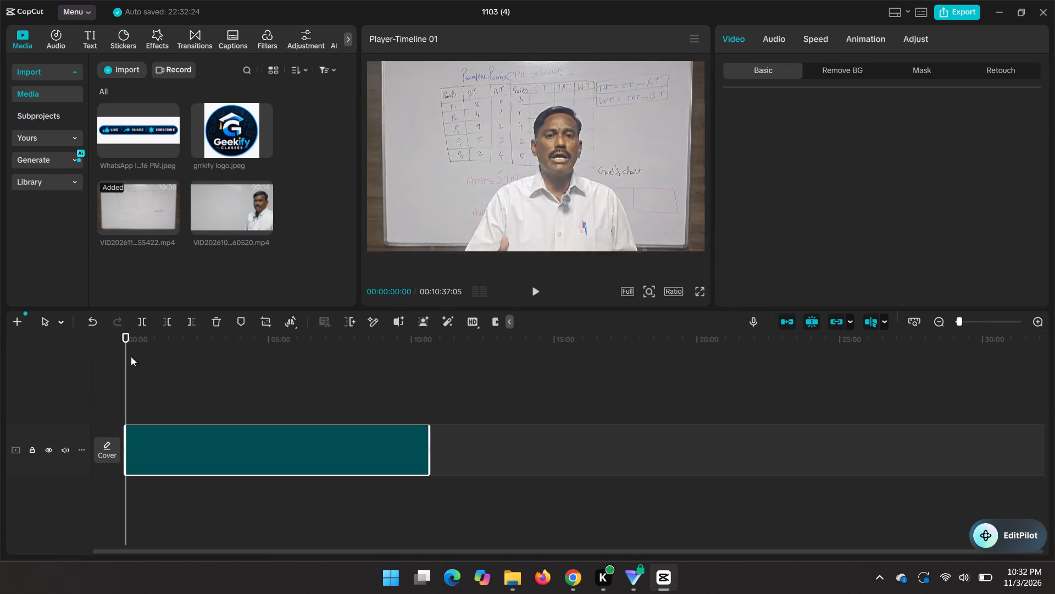
drag(146, 447, 148, 413)
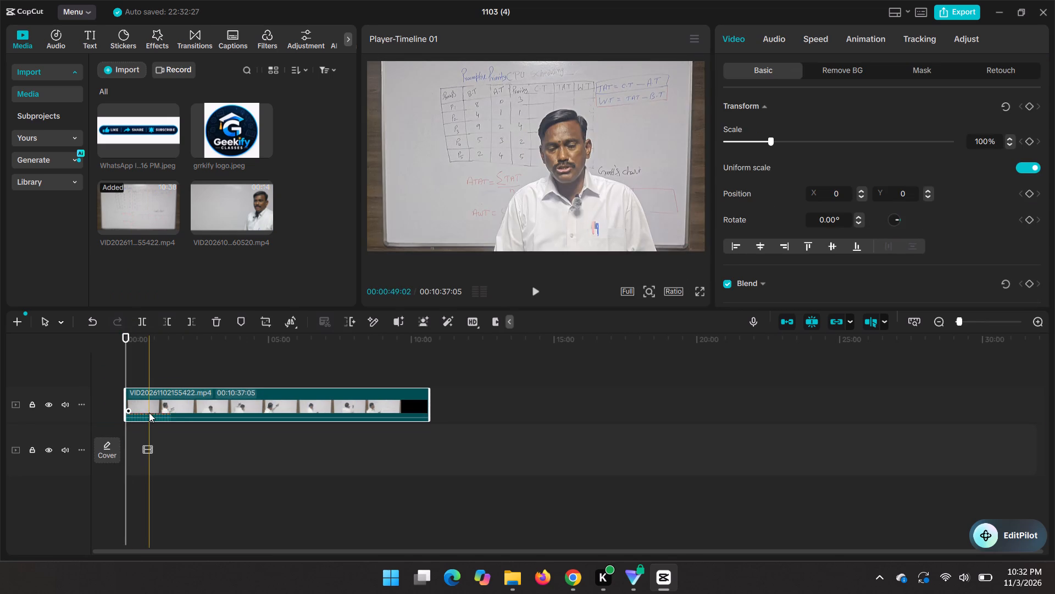
drag(172, 404, 174, 443)
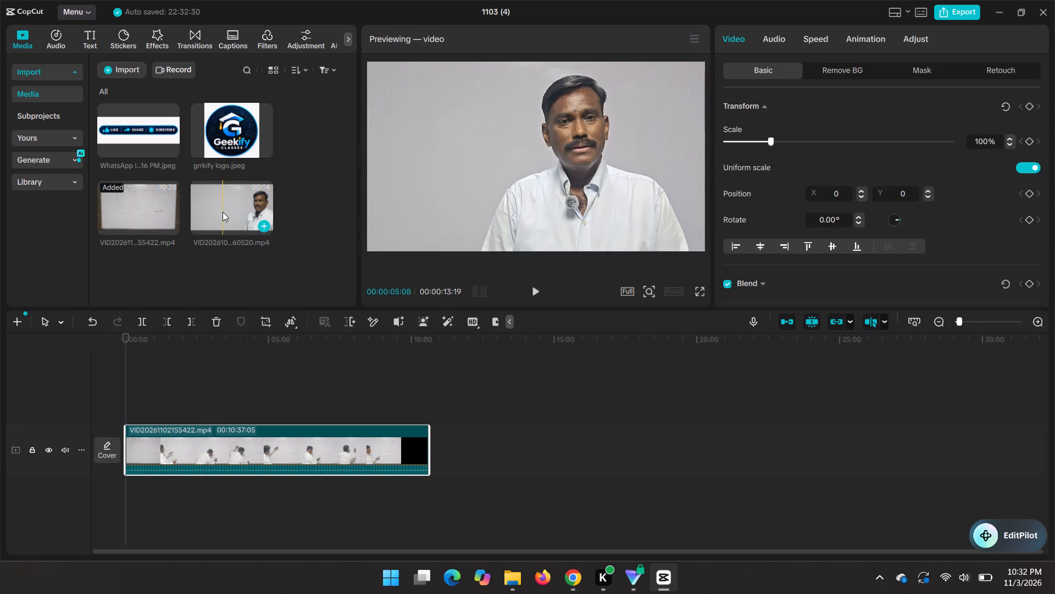
drag(223, 212, 436, 452)
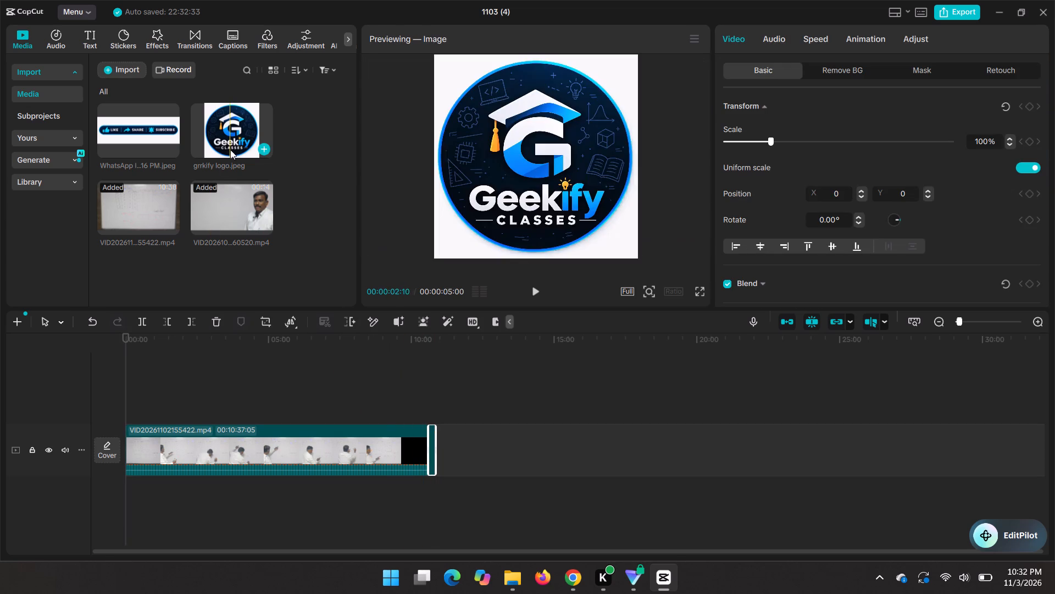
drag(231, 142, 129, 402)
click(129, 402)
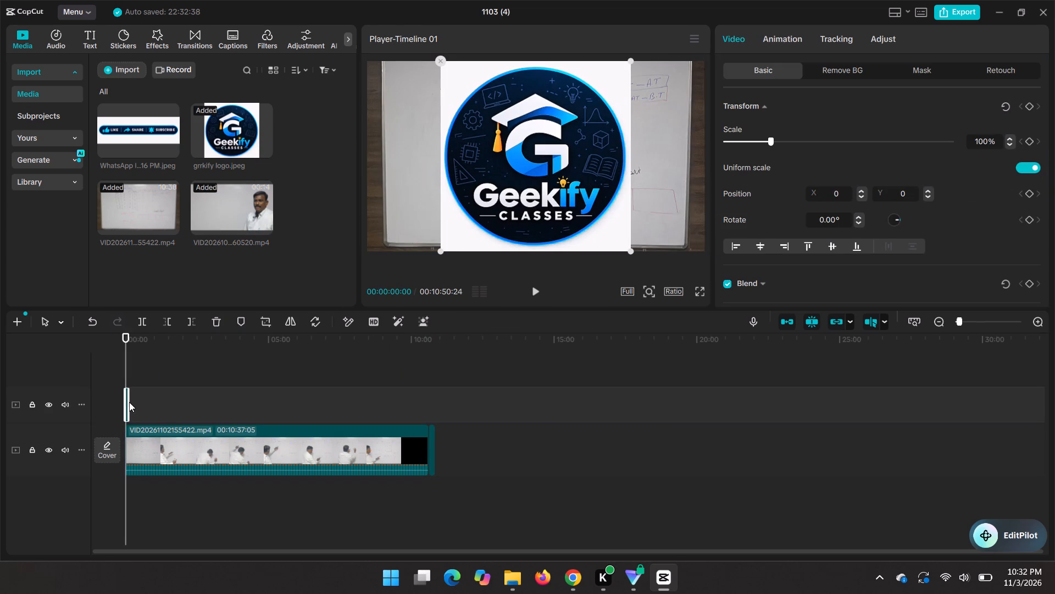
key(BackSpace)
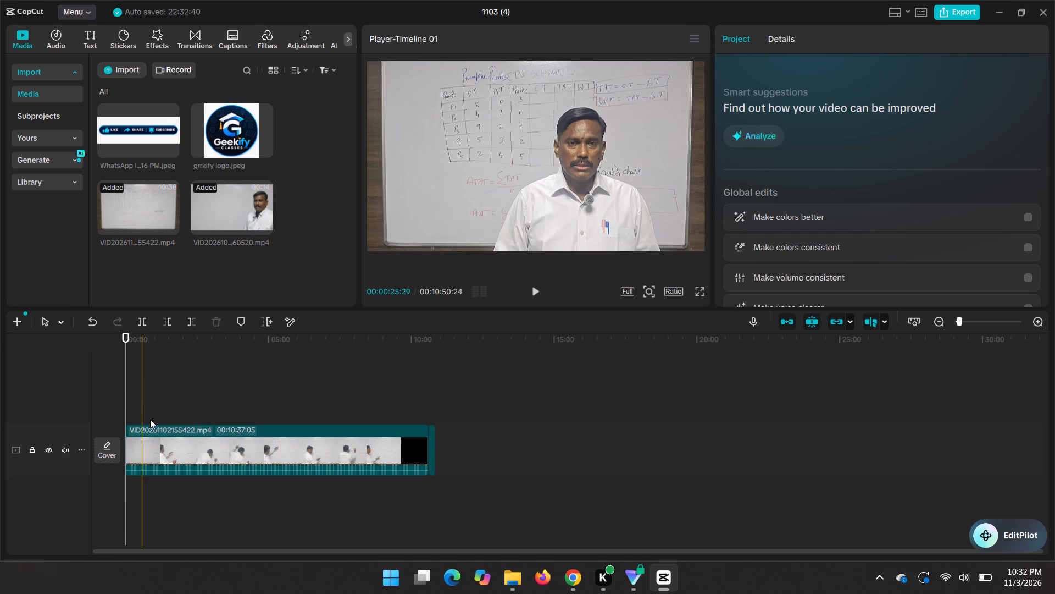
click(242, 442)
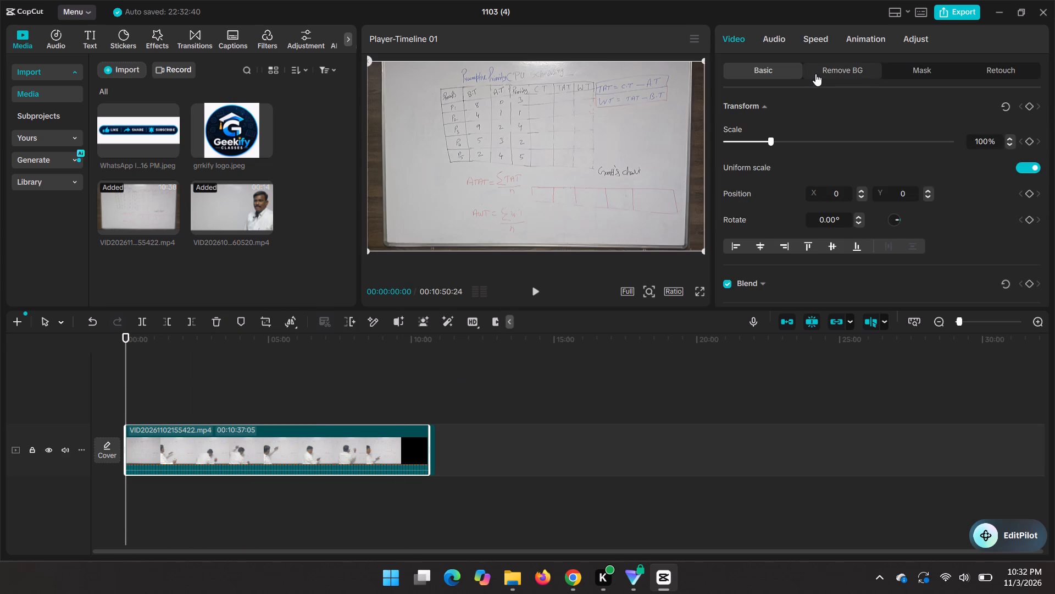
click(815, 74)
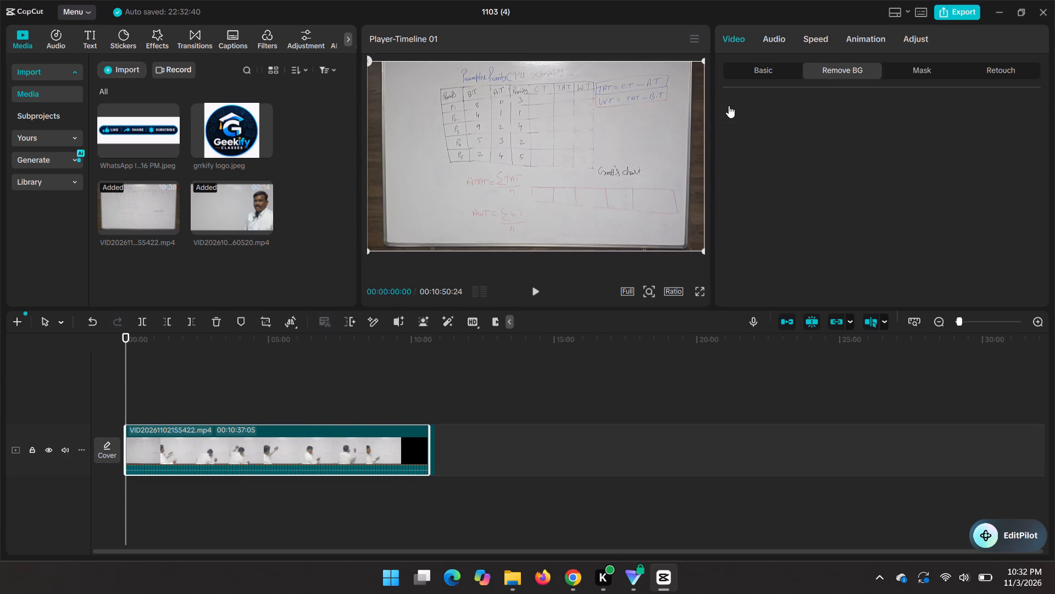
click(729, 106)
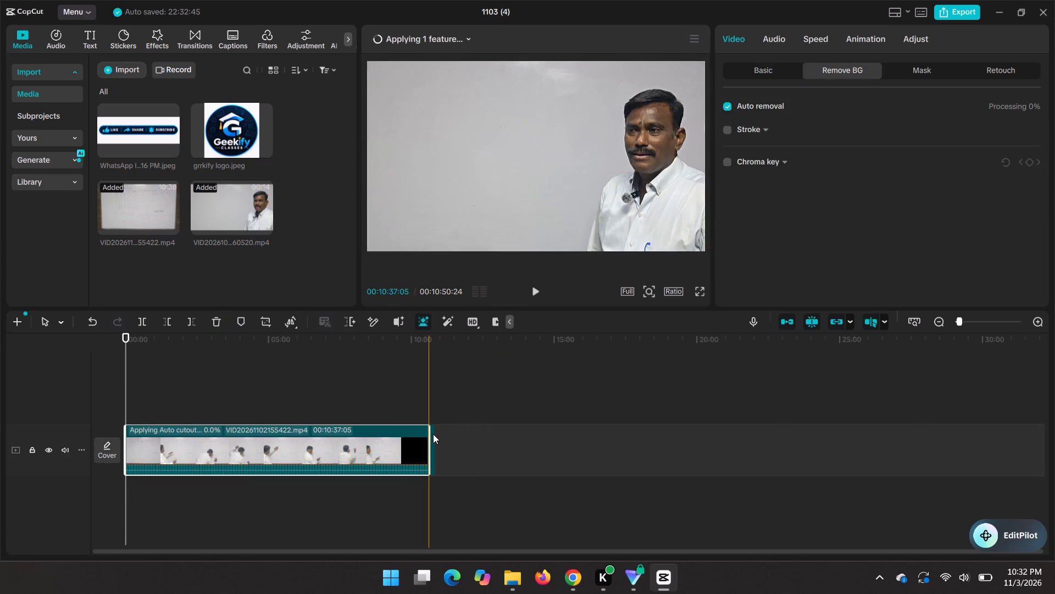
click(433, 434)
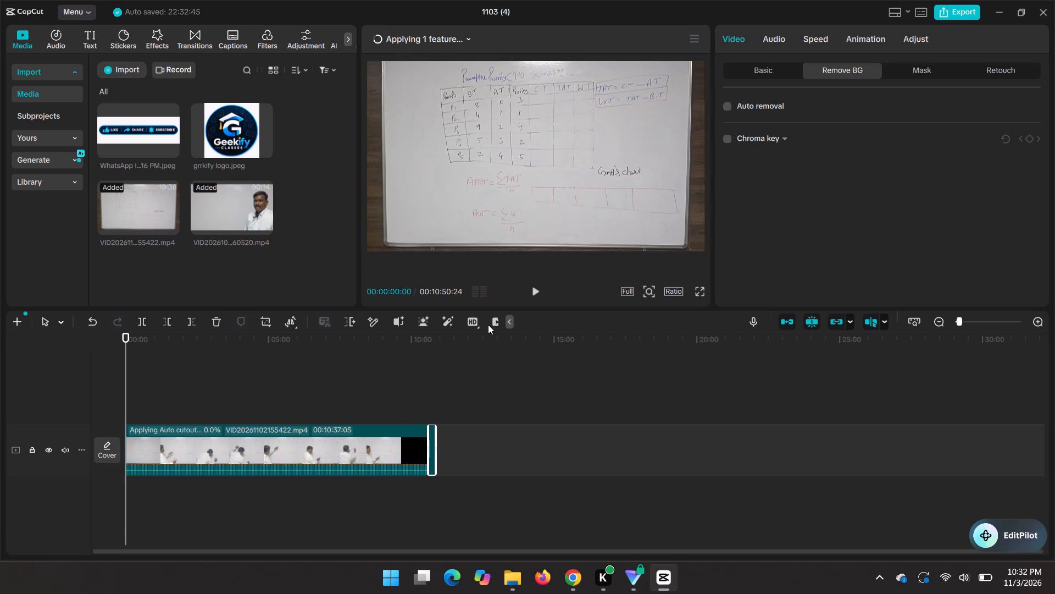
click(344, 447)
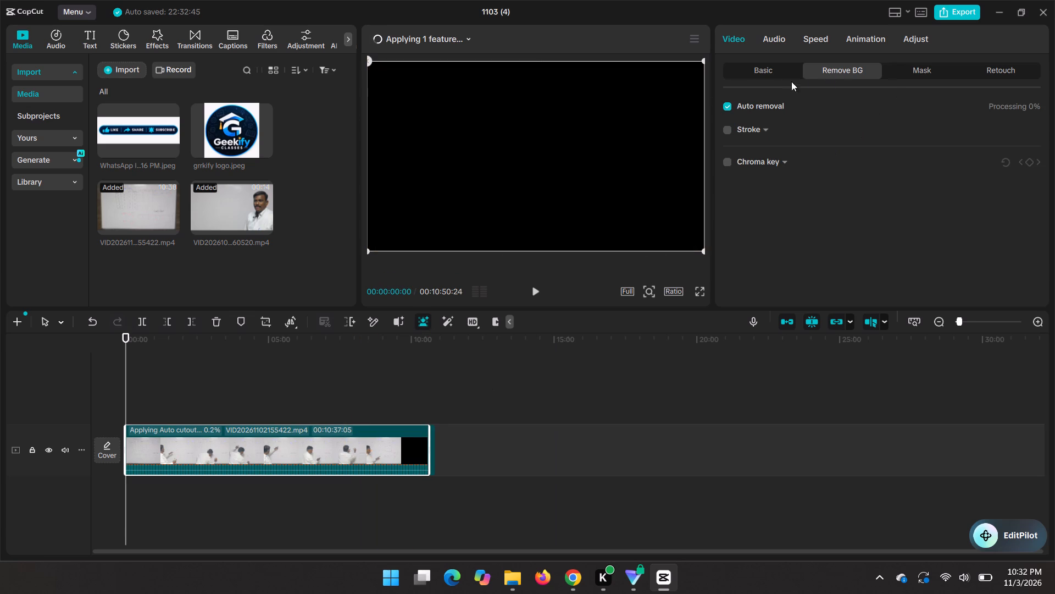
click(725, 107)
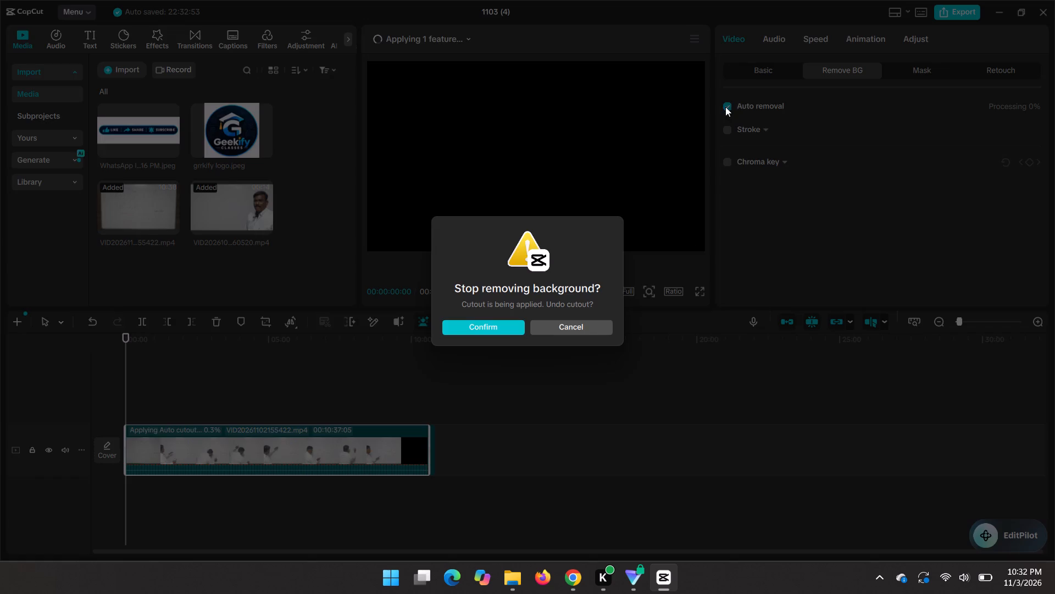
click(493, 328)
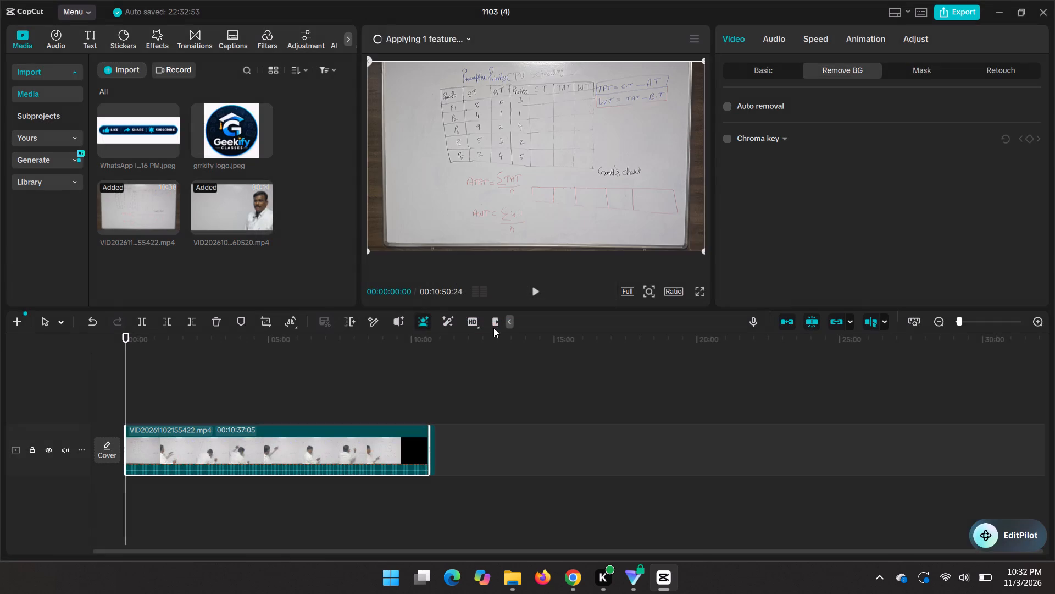
Enable loudness normalization and noise reduction on the lecture recording's audio, leaving voice enhancement off.
click(776, 40)
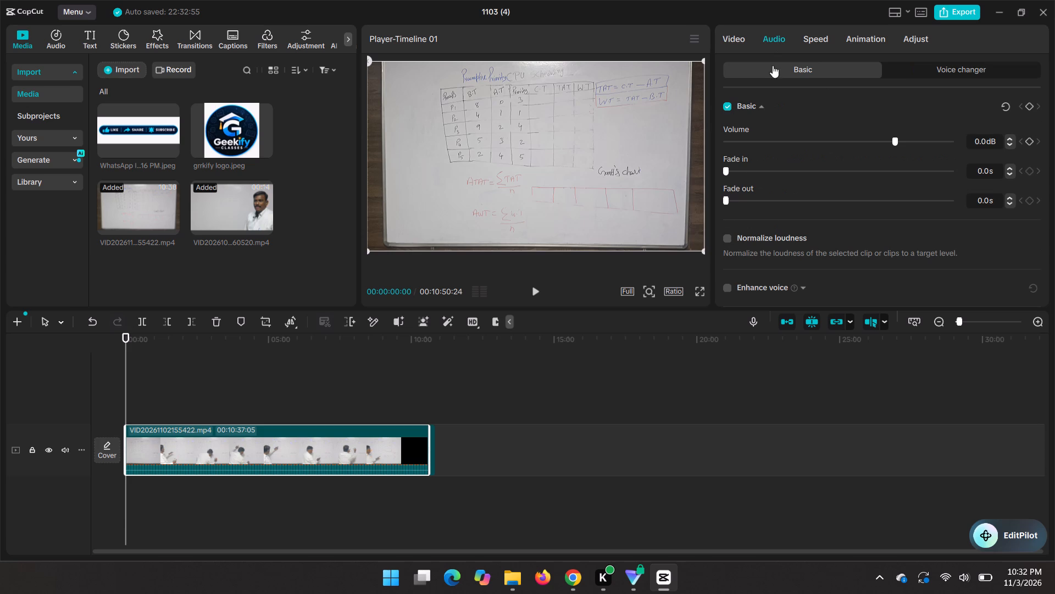
scroll(739, 218, down, 1)
click(731, 191)
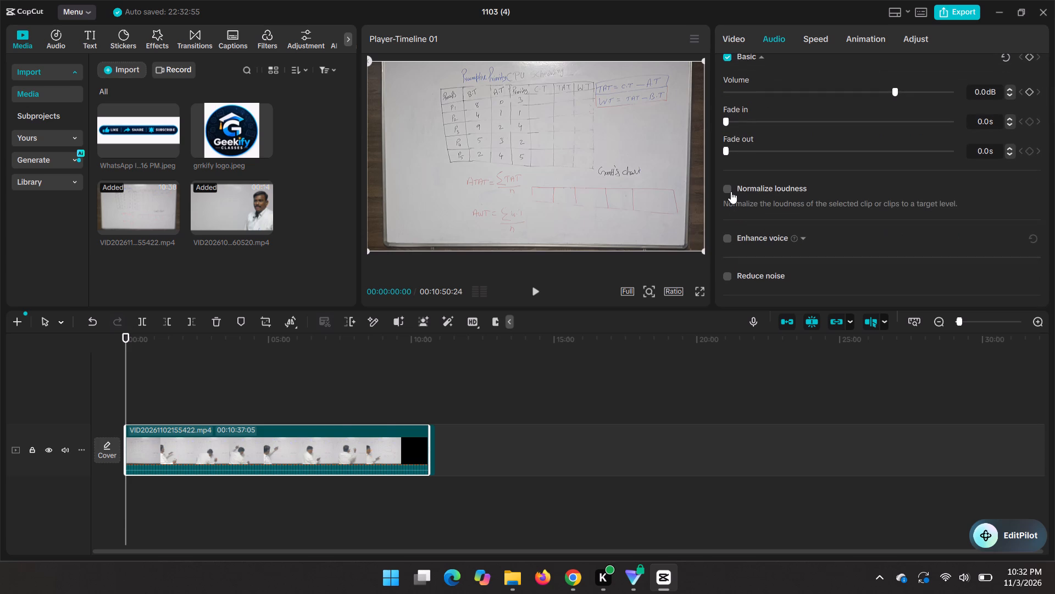
click(728, 235)
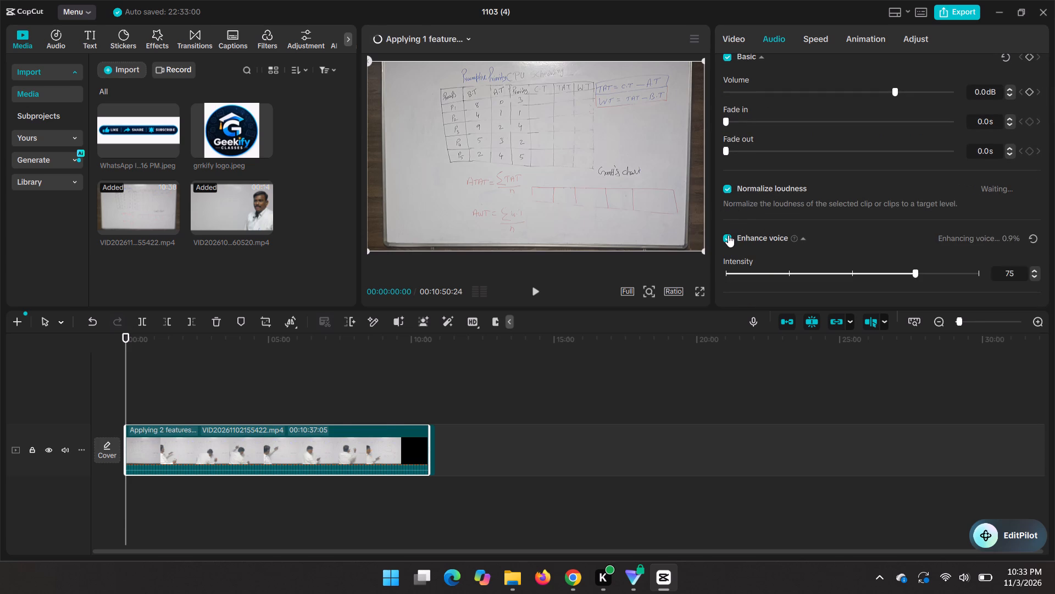
click(728, 235)
scroll(728, 235, down, 1)
click(726, 265)
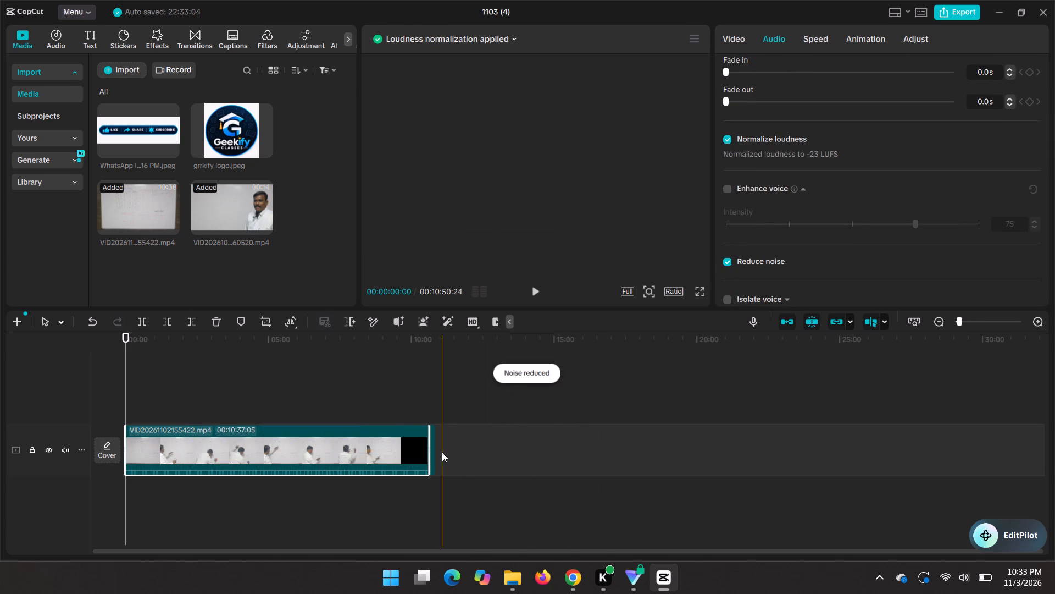
Enable loudness normalization and noise reduction on the audio of the closing clip at the end of the timeline.
click(433, 450)
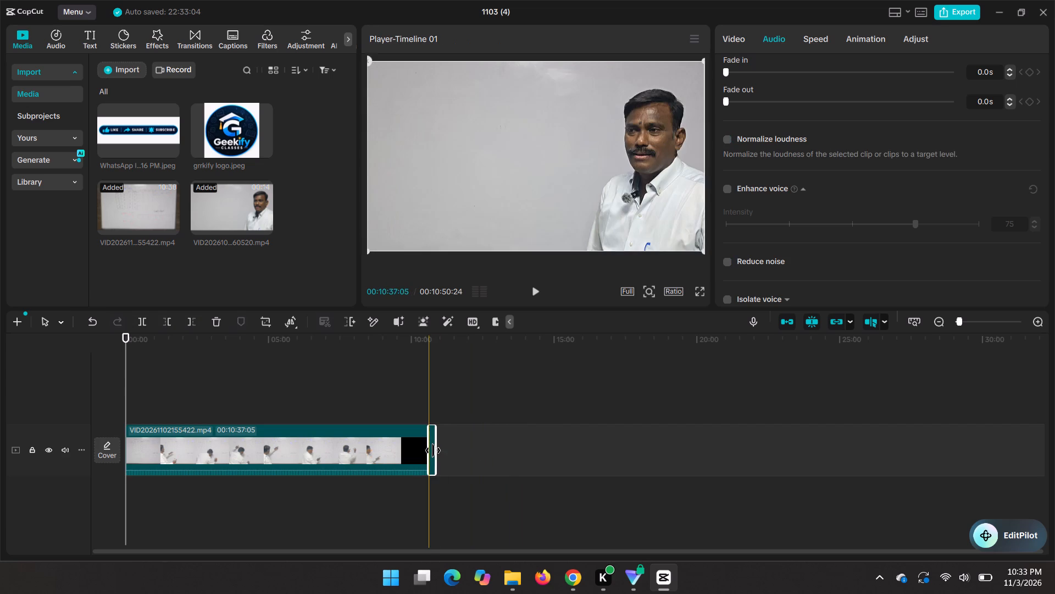
click(725, 137)
scroll(741, 153, down, 1)
click(724, 212)
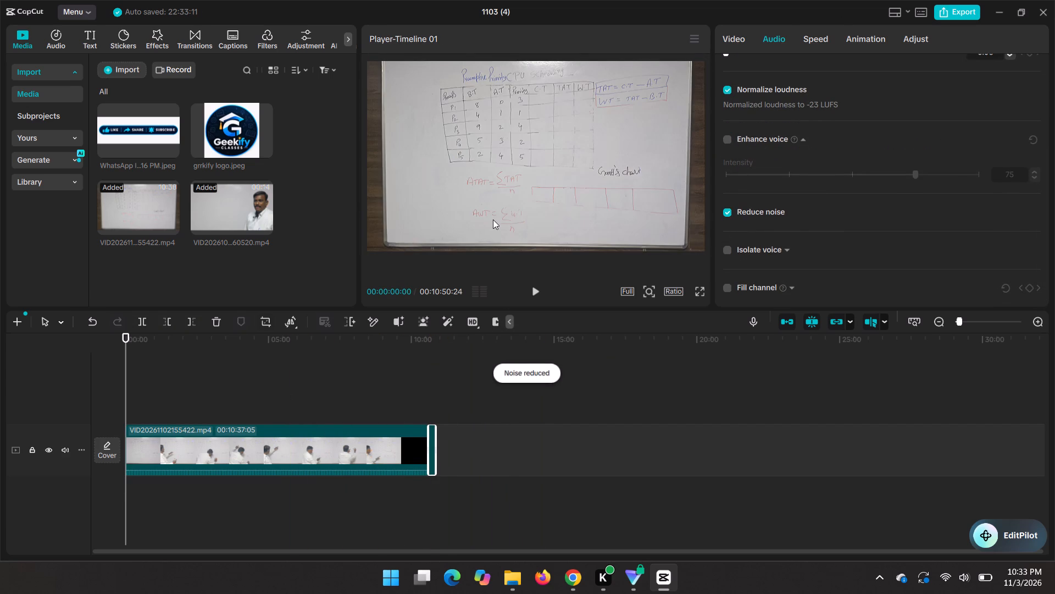
Play the Preemptive Priority lecture from the beginning in full-screen preview to check its opening.
key(space)
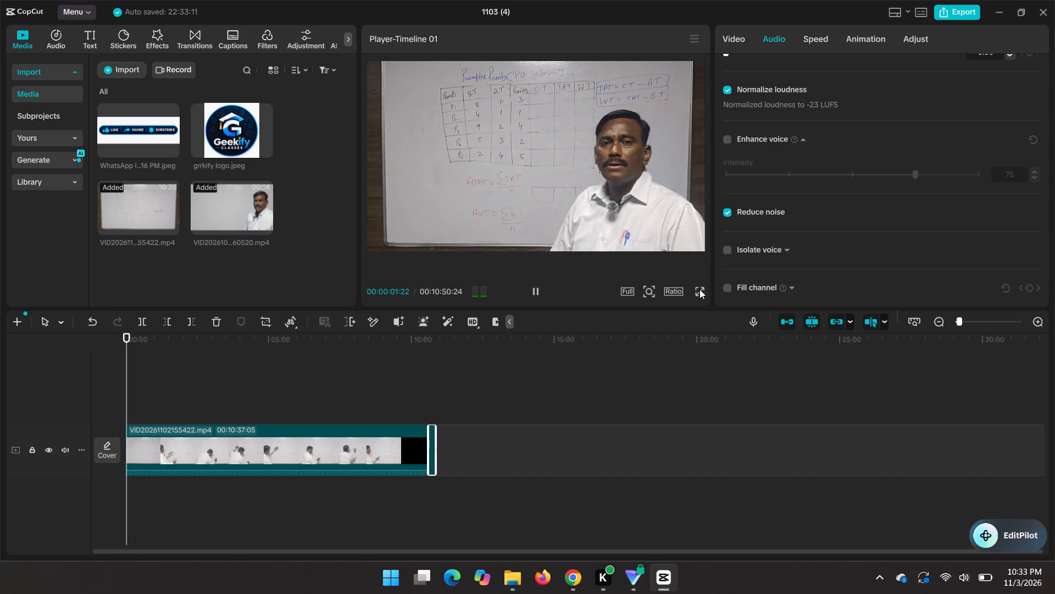
click(699, 289)
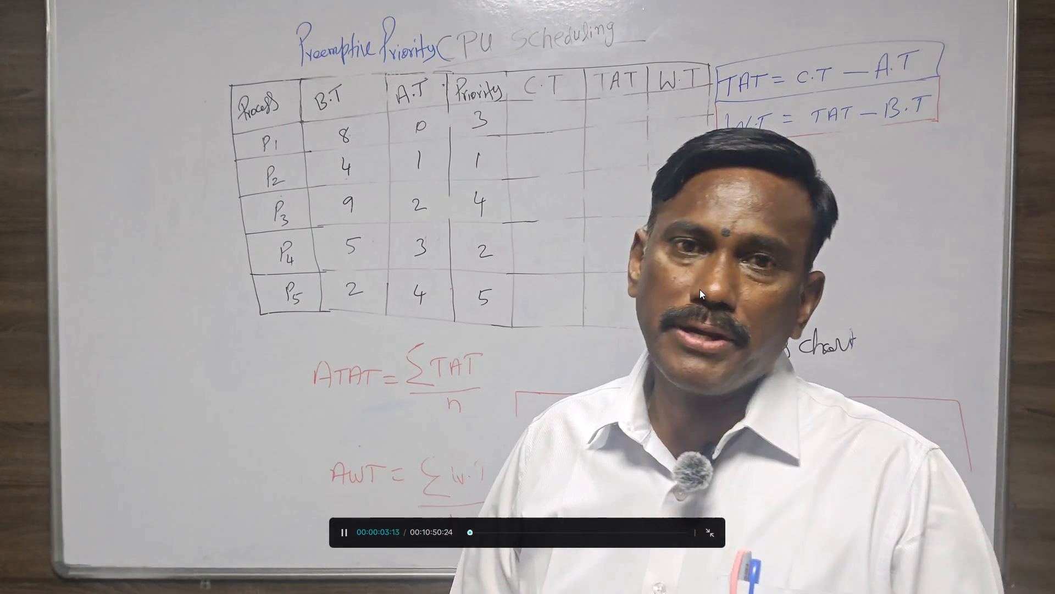
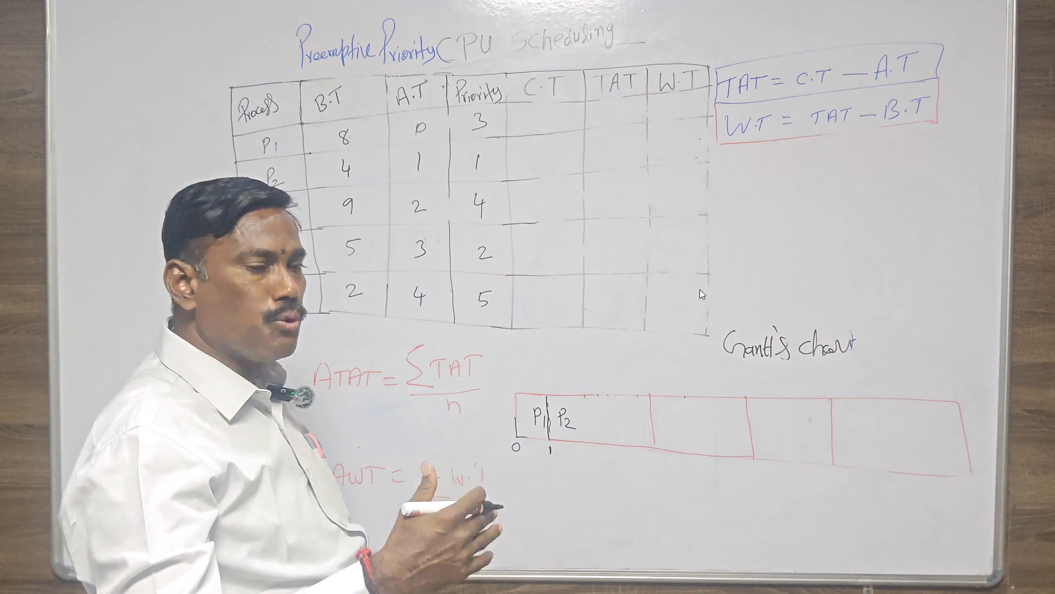
Step back through the full-screen preview near 00:04:56 to examine the P1–P2 Gantt chart explanation, ending in the normal editor view.
key(Left)
key(Left)
key(Left)
key(Left)
key(Left)
key(Left)
key(Left)
key(Left)
key(Left)
key(Left)
key(Left)
key(Left)
key(Left)
key(Left)
key(Left)
key(Left)
key(Left)
key(Left)
key(Left)
key(Left)
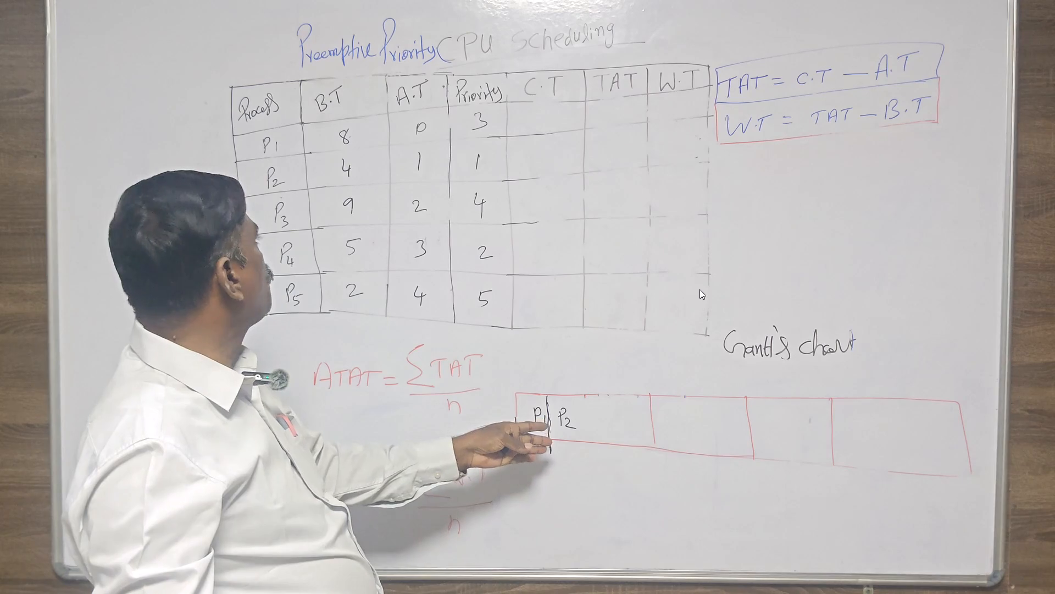
key(Left)
key(Left)
key(Left)
key(Left)
key(Left)
key(Left)
key(Left)
key(Left)
key(Left)
key(Left)
key(Left)
key(Left)
key(Left)
key(Left)
key(Left)
key(Left)
key(Left)
key(Left)
key(Left)
key(Left)
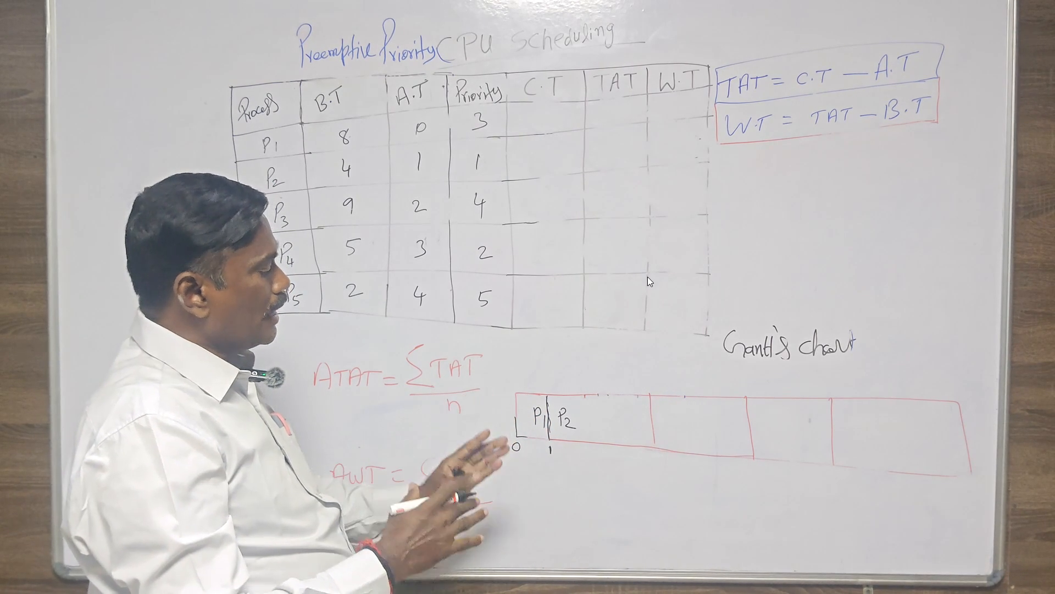
key(Left)
key(Left)
key(Left)
key(Left)
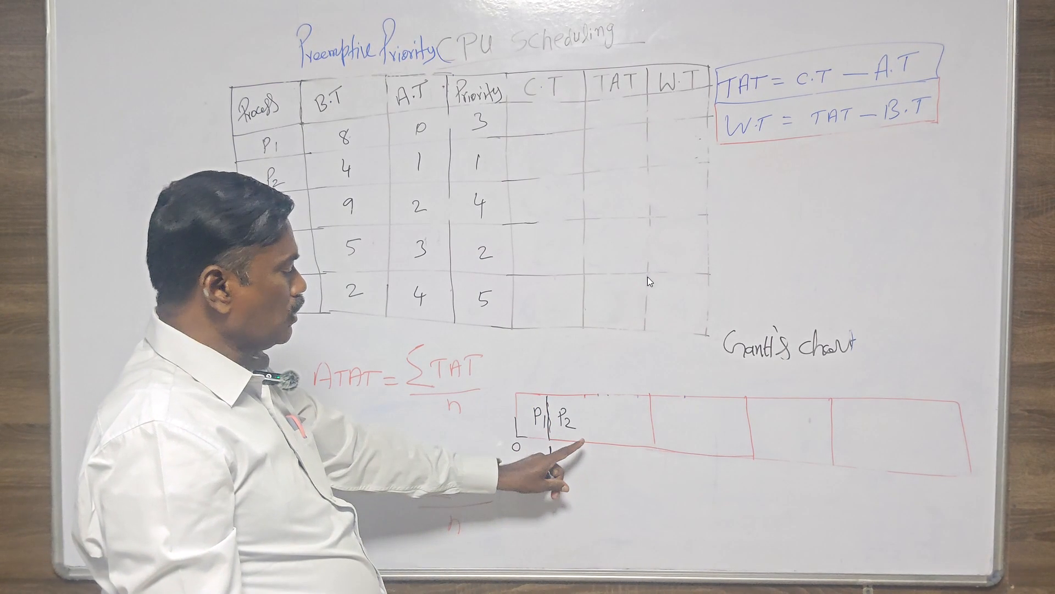
key(Escape)
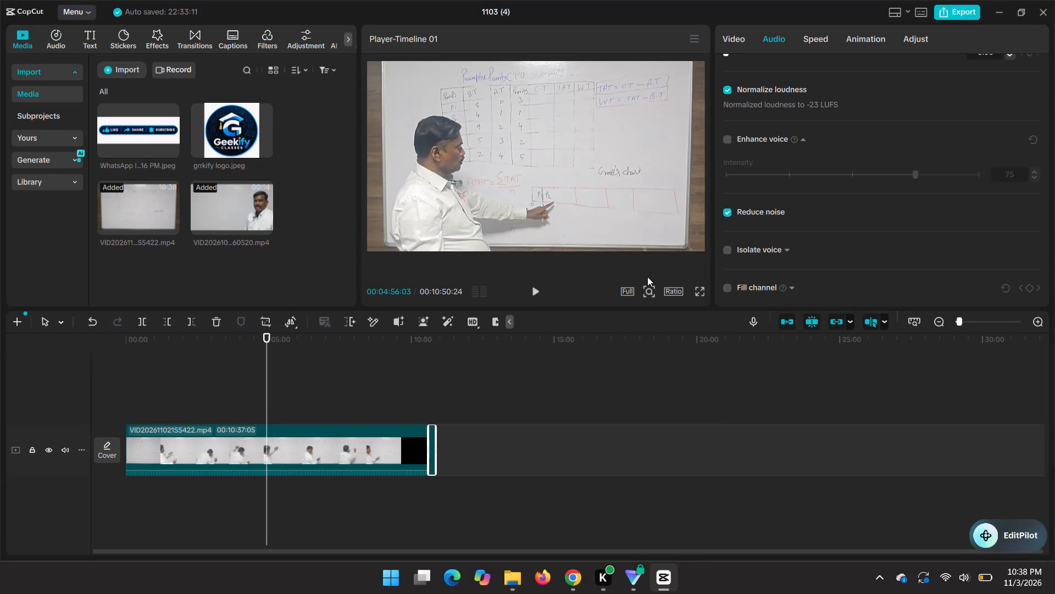
Review the lecture from about 00:04:24 to 00:04:47 to examine how the Gantt chart entries are written and erased.
key(space)
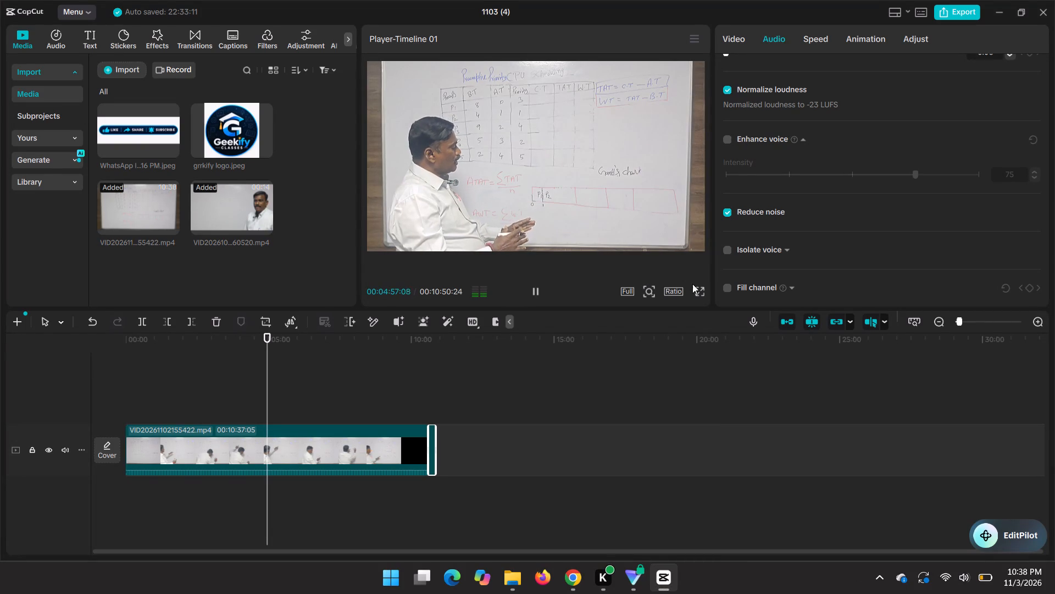
click(252, 405)
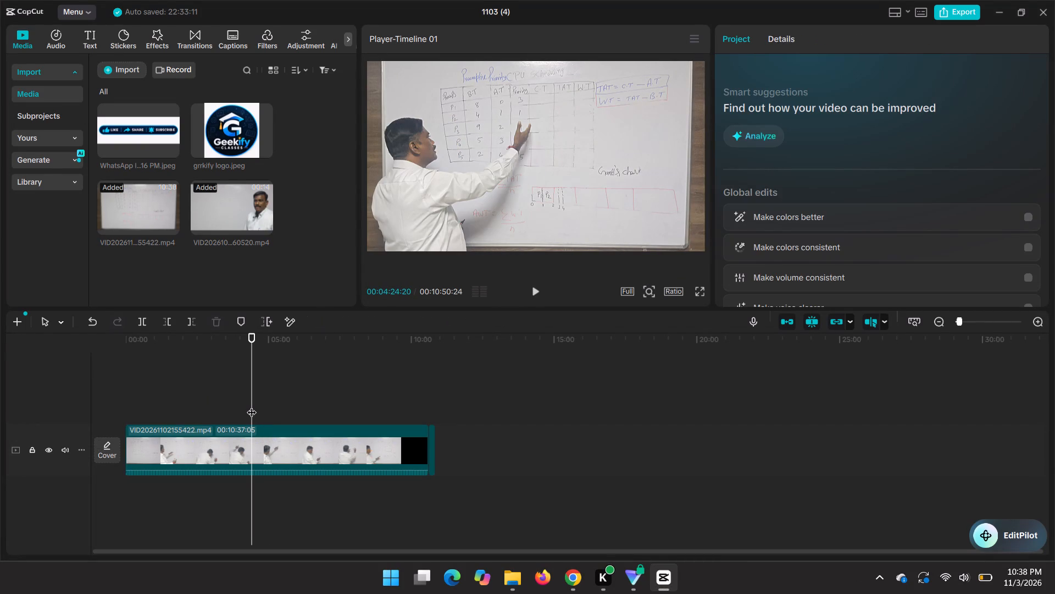
key(space)
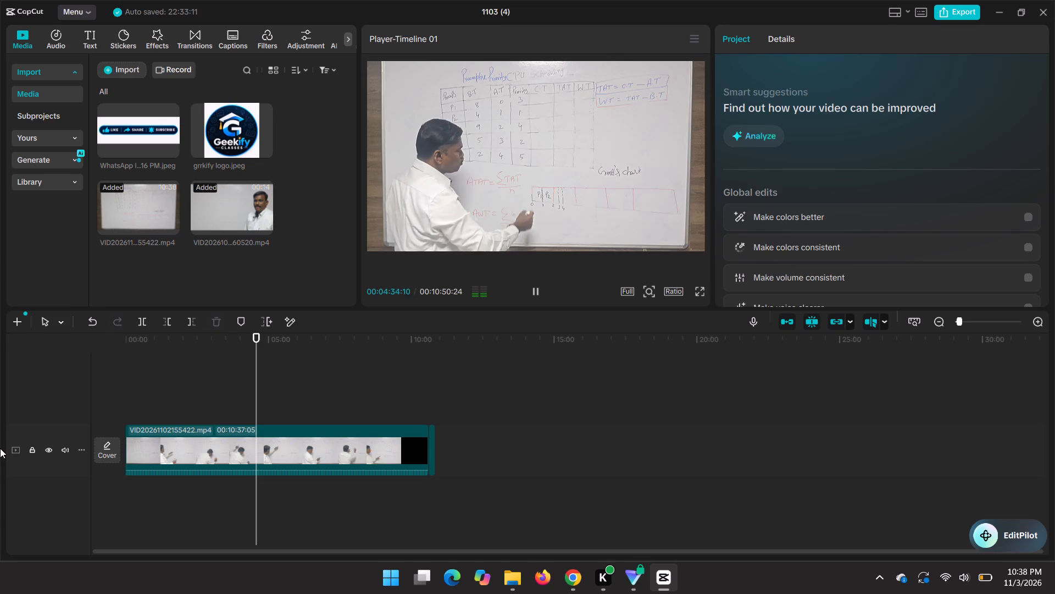
key(Right)
key(Right)
key(Right)
key(Right)
key(Right)
key(Right)
key(Right)
key(Right)
key(Right)
key(Right)
key(Right)
key(Right)
key(Right)
key(Right)
key(Right)
key(Right)
key(Right)
key(Right)
key(Right)
key(Right)
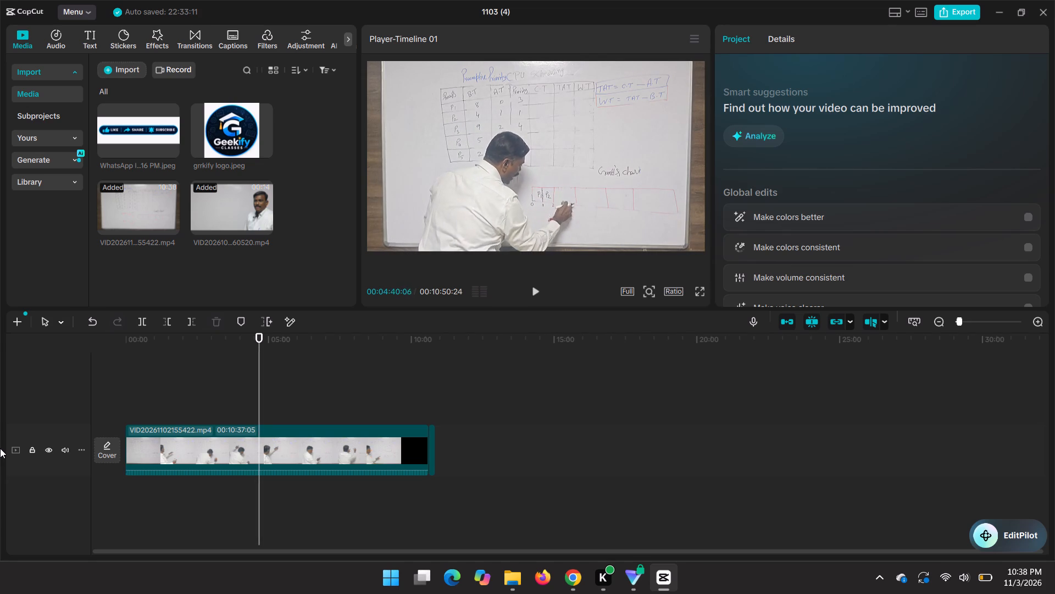
key(Right)
key(Right)
key(Right)
key(Right)
key(Right)
key(Right)
key(Right)
key(Right)
key(Right)
key(Right)
key(Right)
key(Right)
key(Right)
key(Right)
key(Right)
key(Right)
key(Right)
key(Right)
key(Right)
key(Right)
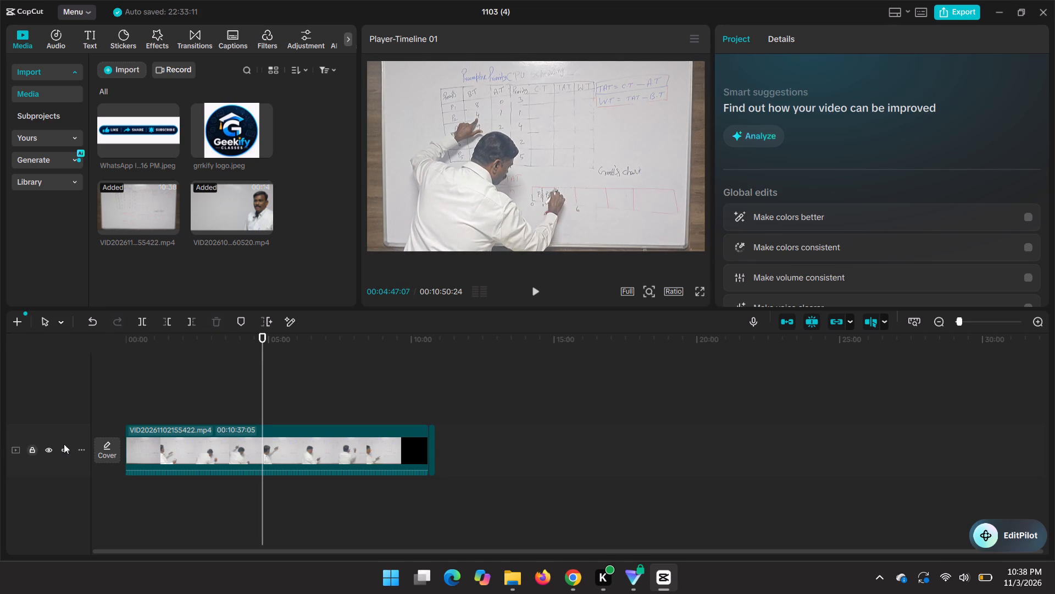
Replay the lecture between about 00:04:34 and 00:04:53 to find the extent of the passage with the erased Gantt chart entries.
click(264, 370)
key(space)
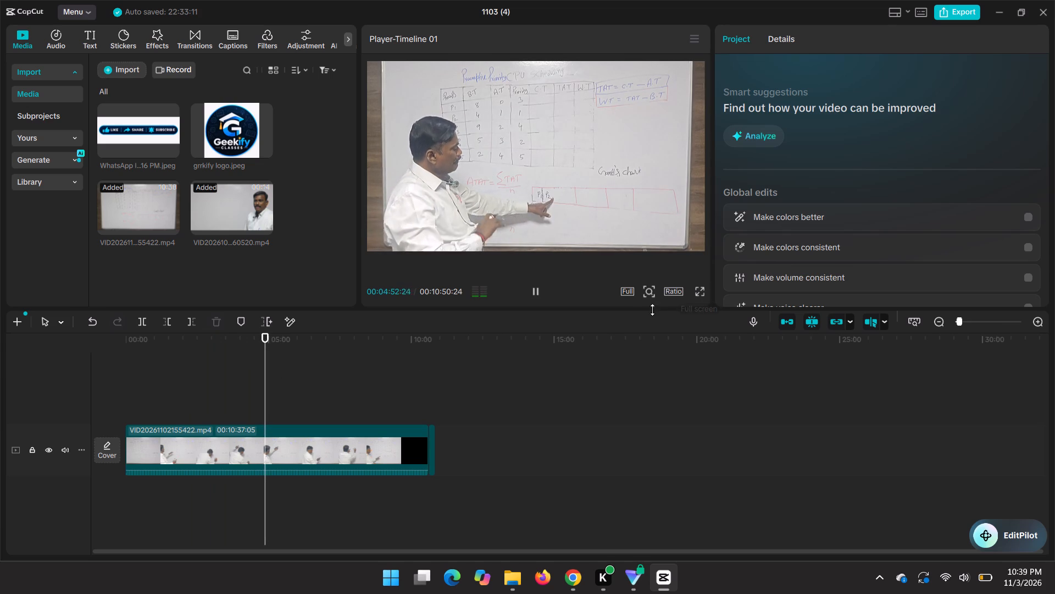
key(Left)
key(Left)
key(Left)
key(Left)
key(Left)
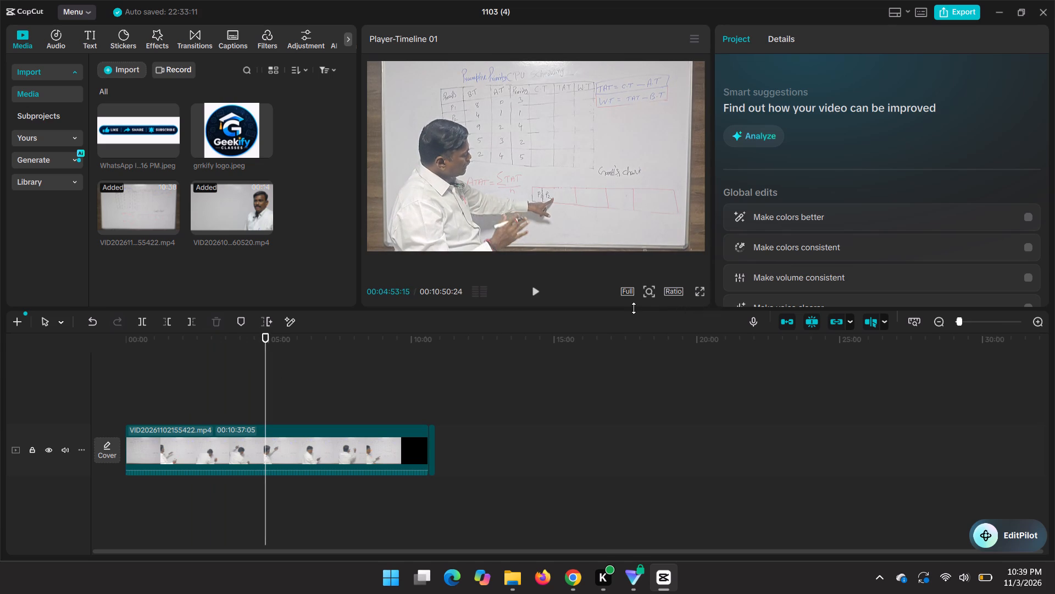
key(Left)
key(Left)
key(Left)
key(Left)
key(Left)
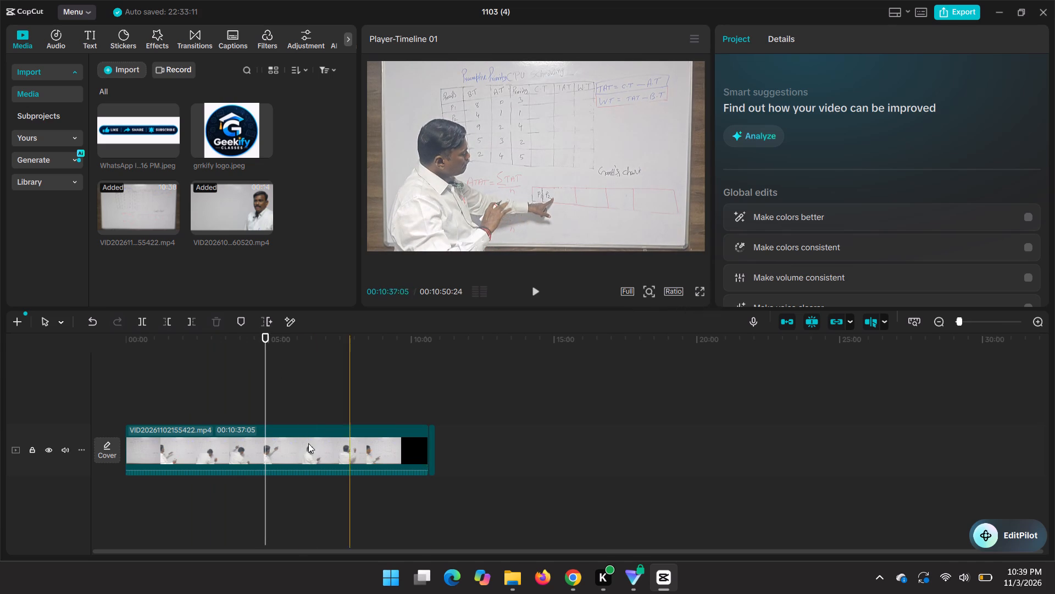
click(256, 420)
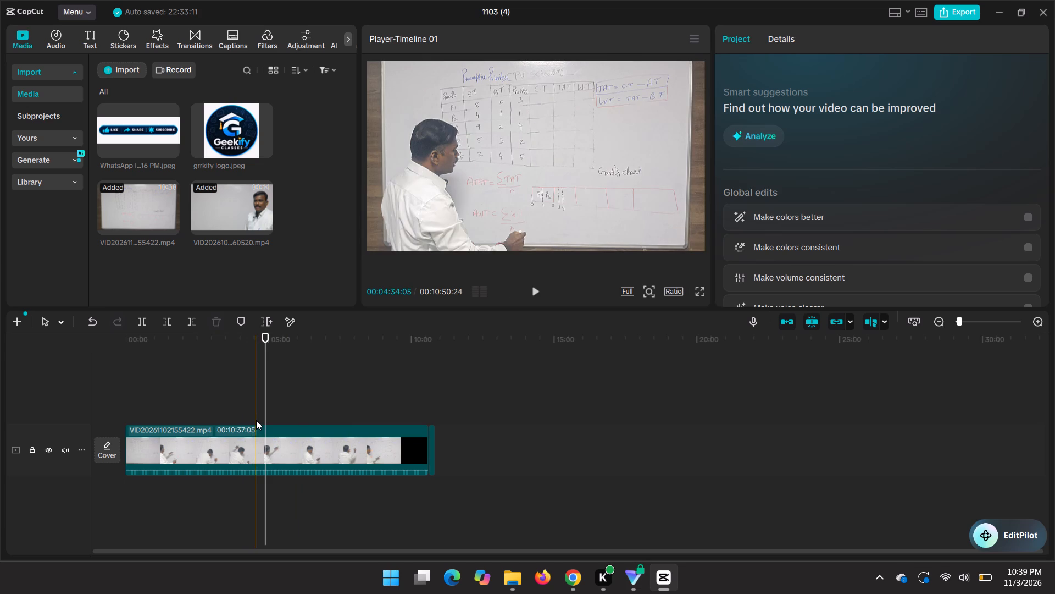
key(space)
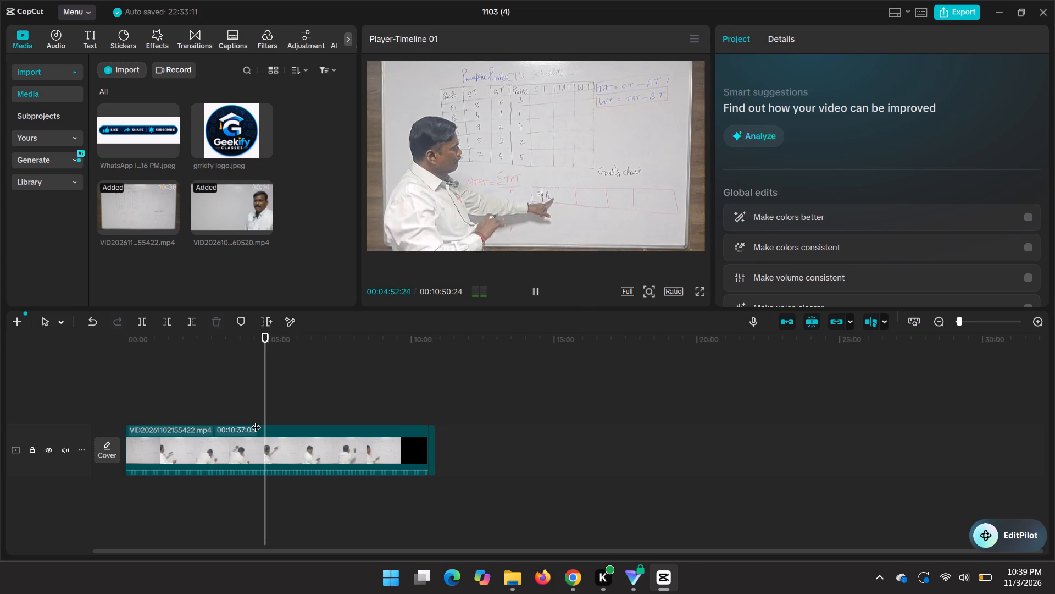
Split the lecture recording at 00:04:38:08, where the instructor is erasing the Gantt chart entries after P2.
scroll(259, 419, right, 1)
ctrl+scroll(259, 419, up, 1)
ctrl+scroll(259, 419, right, 1)
ctrl+scroll(259, 419, up, 3)
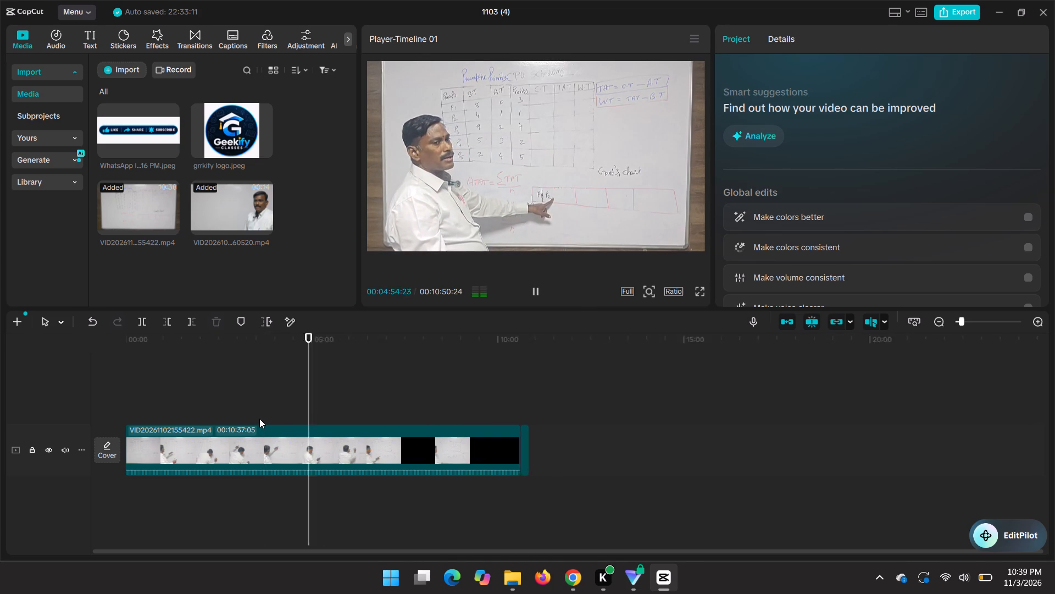
ctrl+scroll(259, 419, up, 2)
scroll(259, 419, right, 1)
ctrl+scroll(259, 419, up, 3)
scroll(259, 419, right, 1)
ctrl+scroll(259, 419, up, 10)
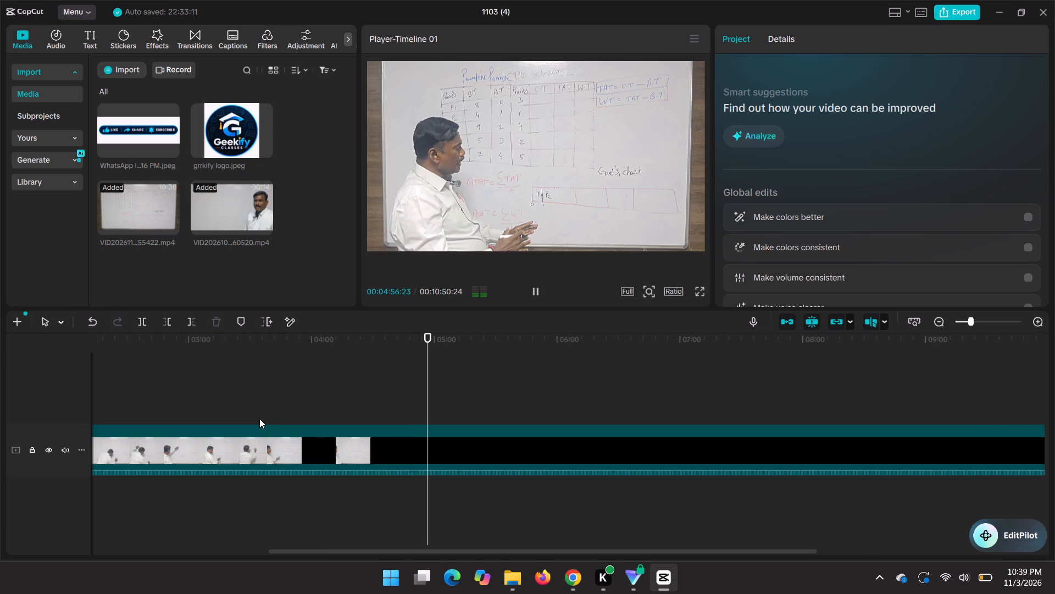
ctrl+scroll(259, 419, up, 8)
key(space)
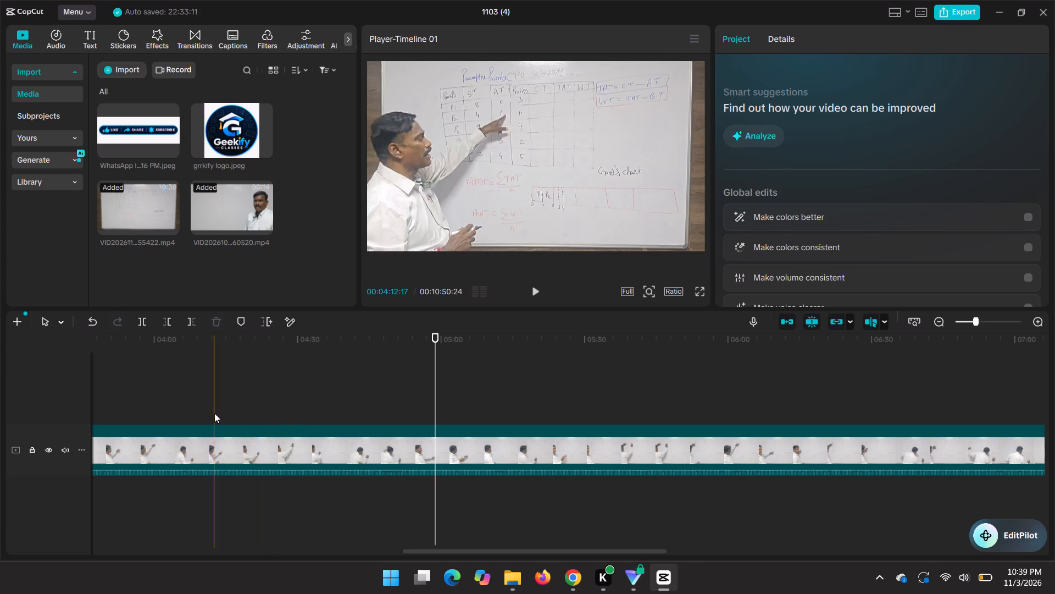
click(364, 415)
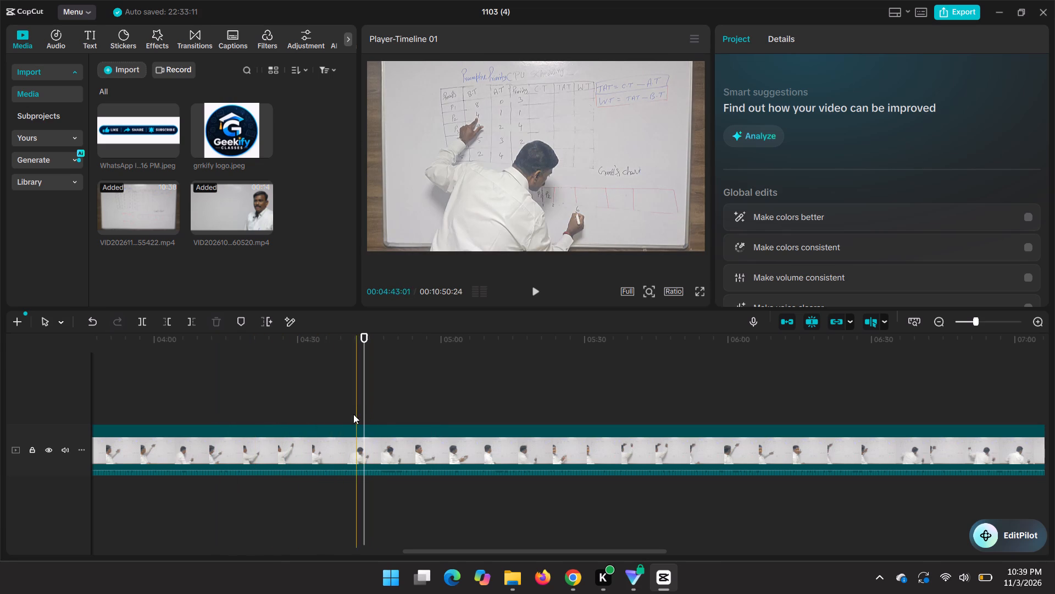
click(341, 415)
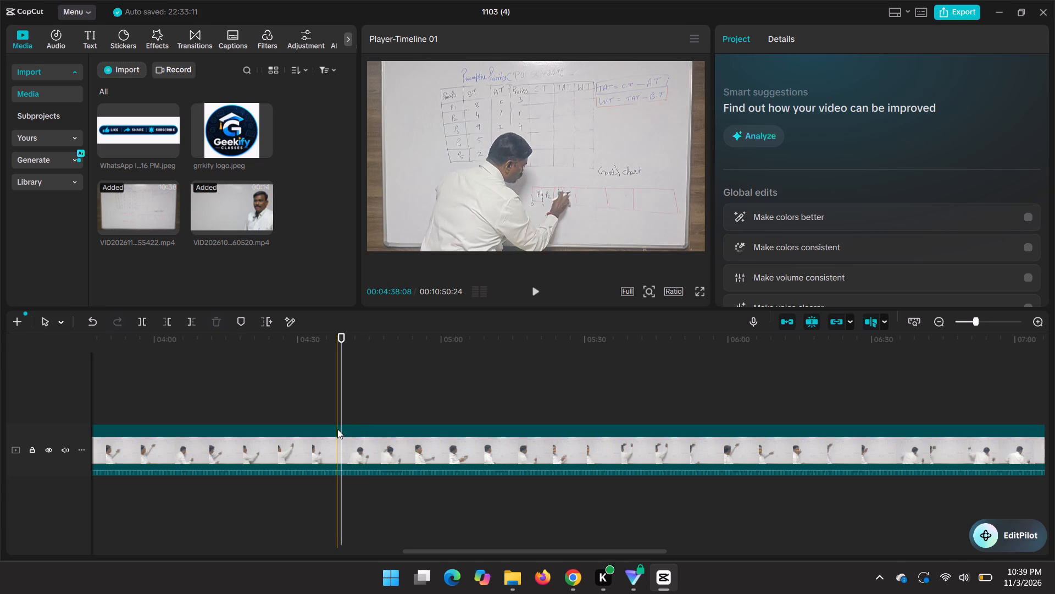
key(ctrl+b)
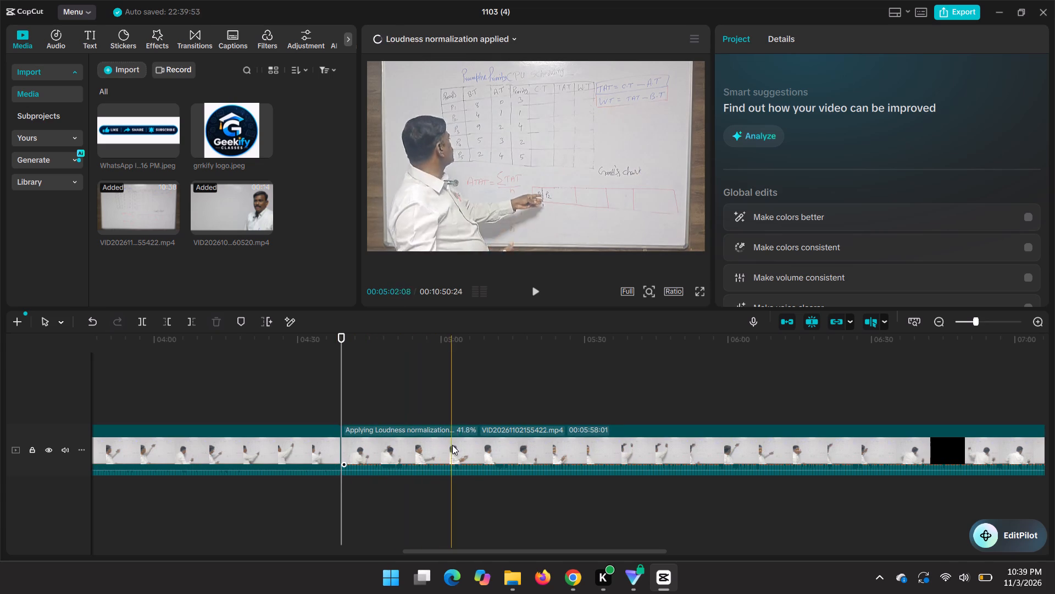
Split the lecture recording again at about 00:05:06, just before the instructor restarts the P2 burst time explanation.
key(space)
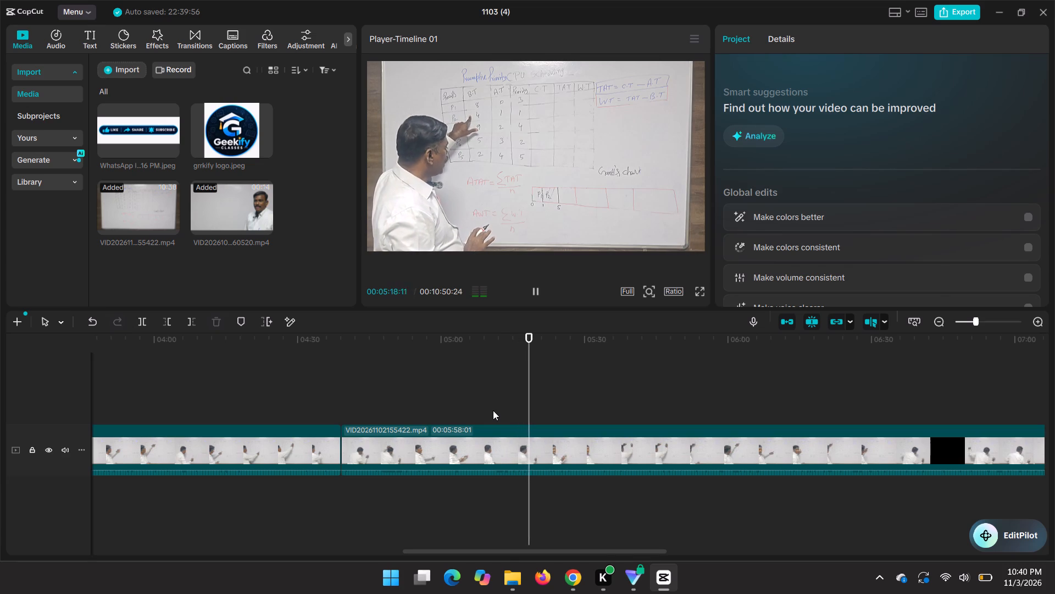
click(483, 419)
key(space)
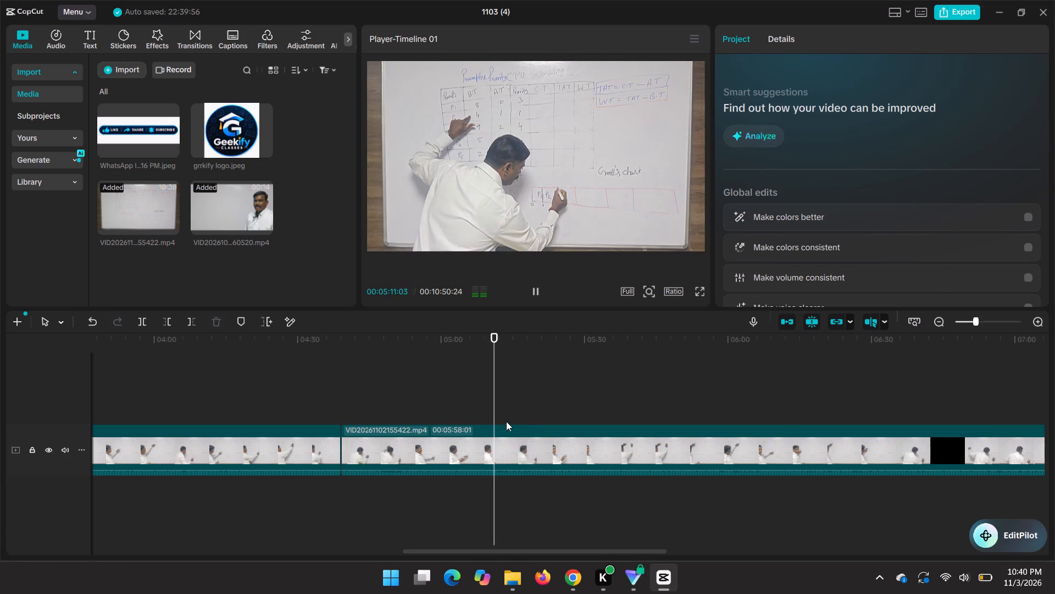
key(space)
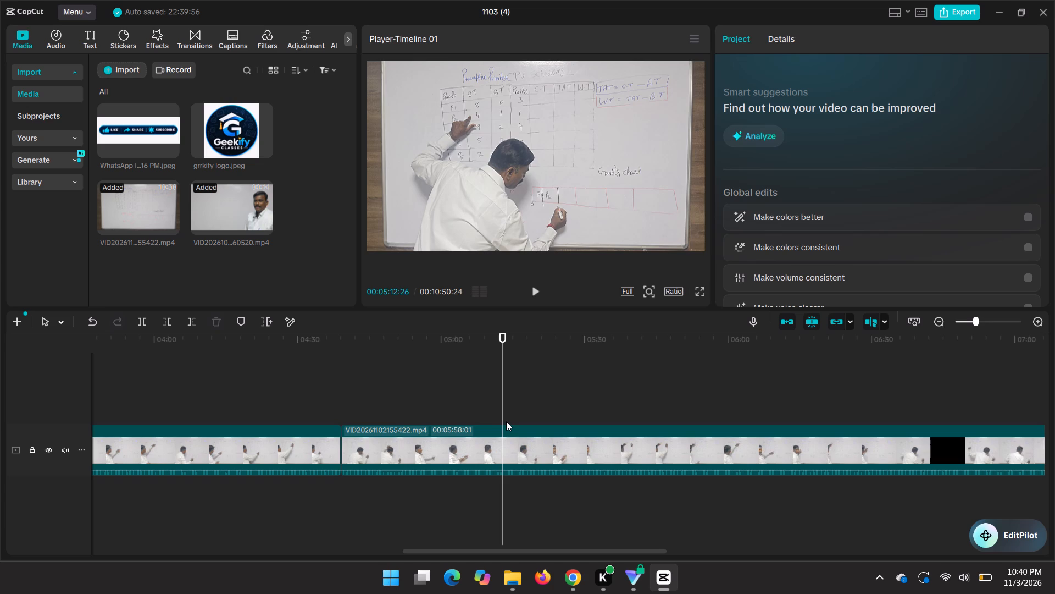
click(486, 417)
key(space)
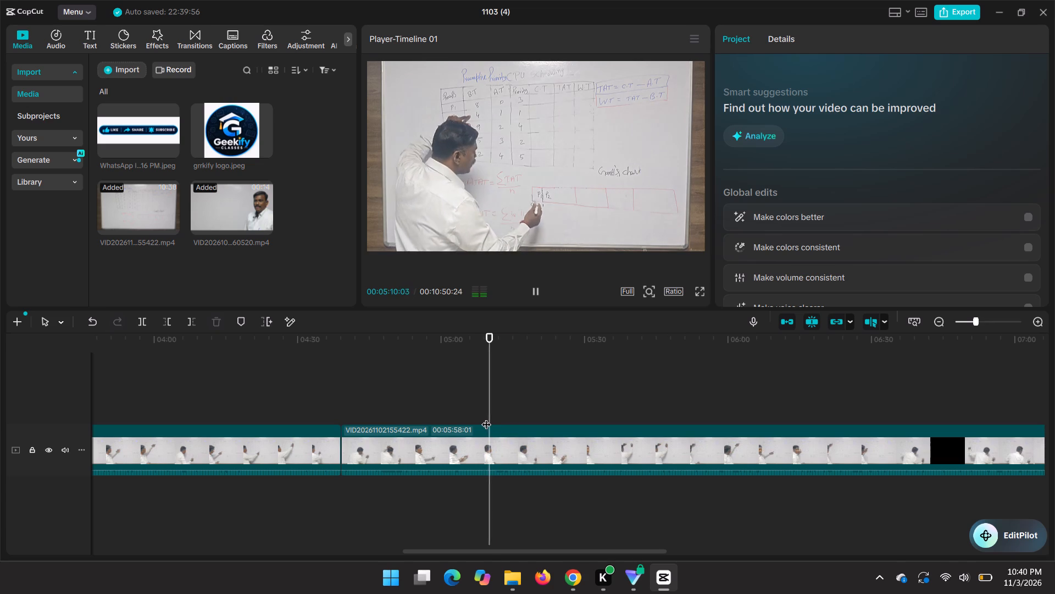
click(474, 417)
key(space)
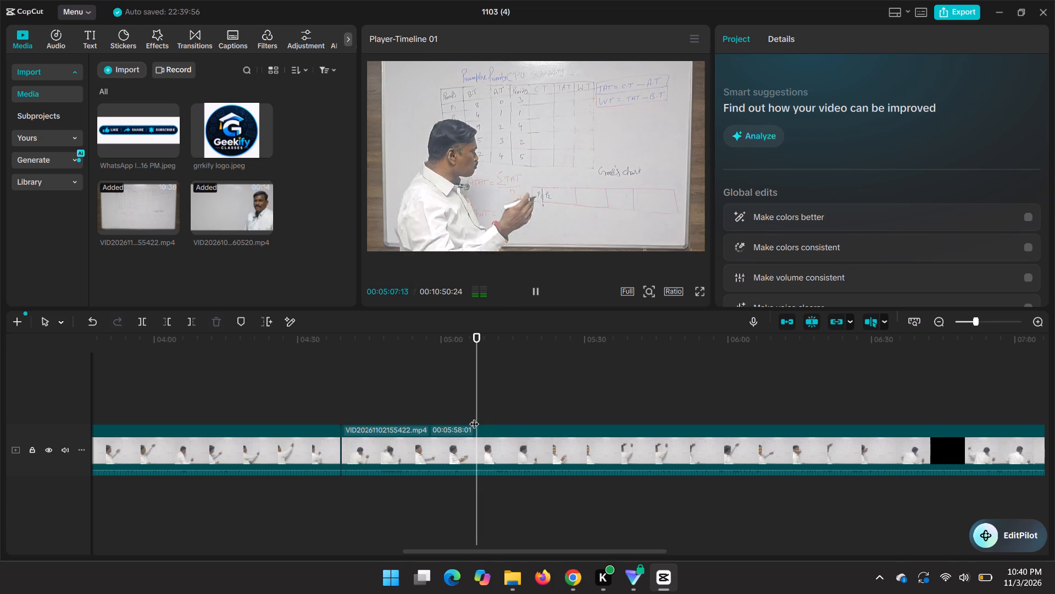
key(space)
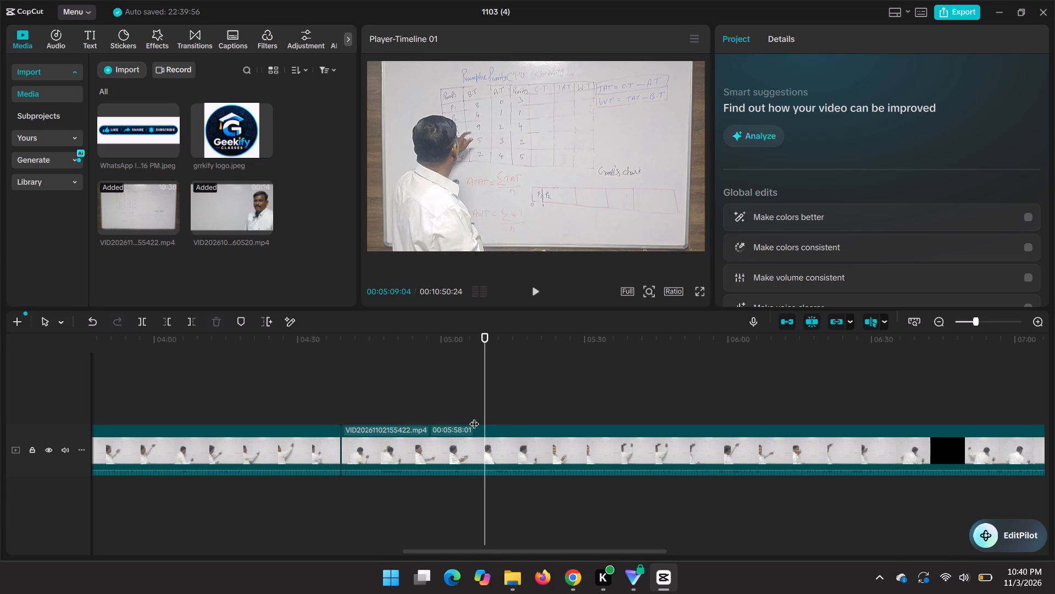
key(ctrl+b)
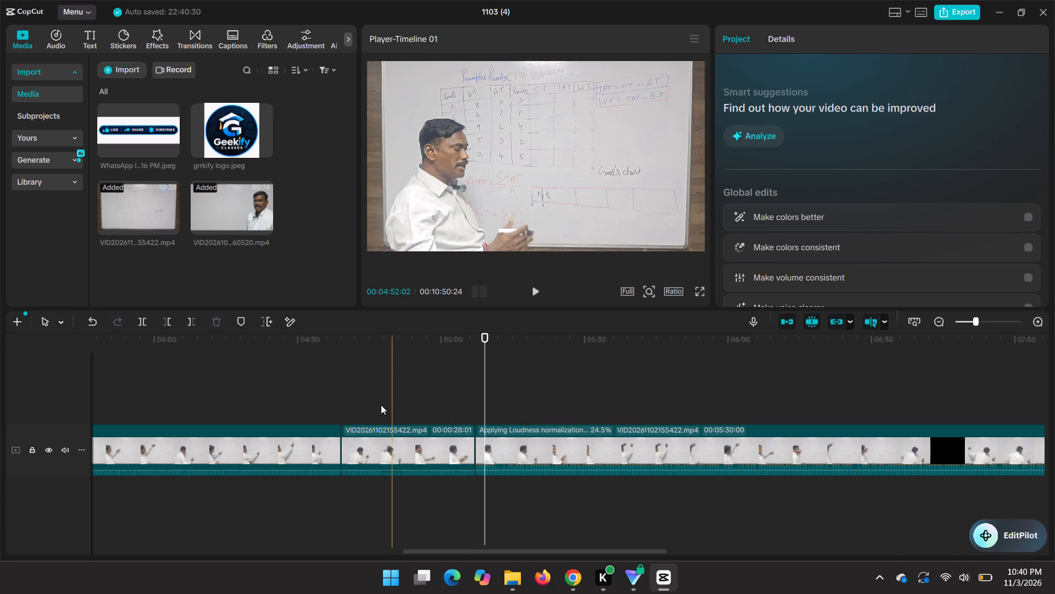
Check the first cut by playback and delete the roughly 28-second segment between the two cuts from the lecture.
click(332, 400)
key(space)
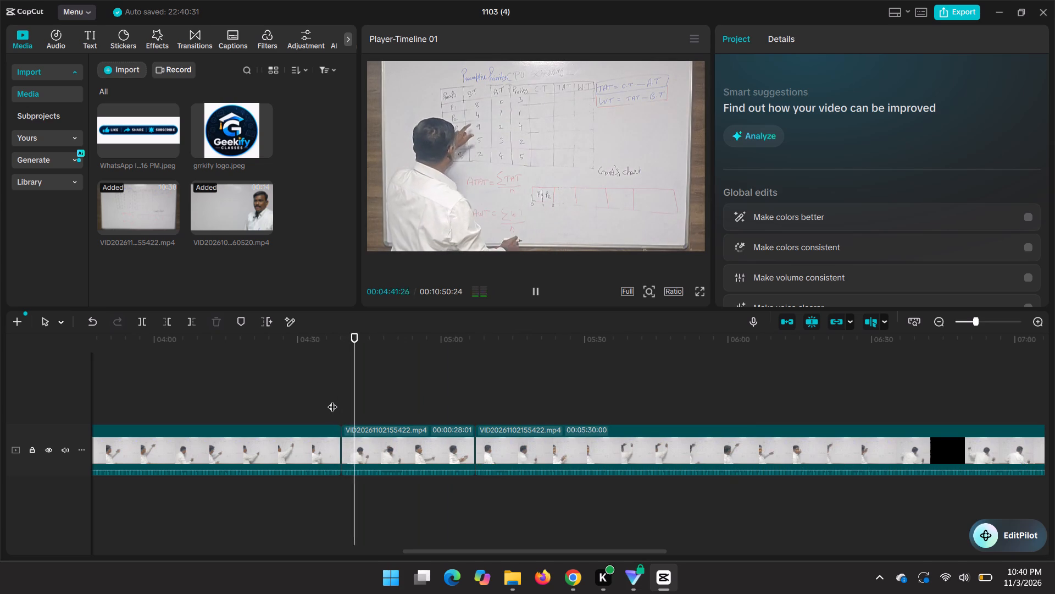
click(332, 400)
key(space)
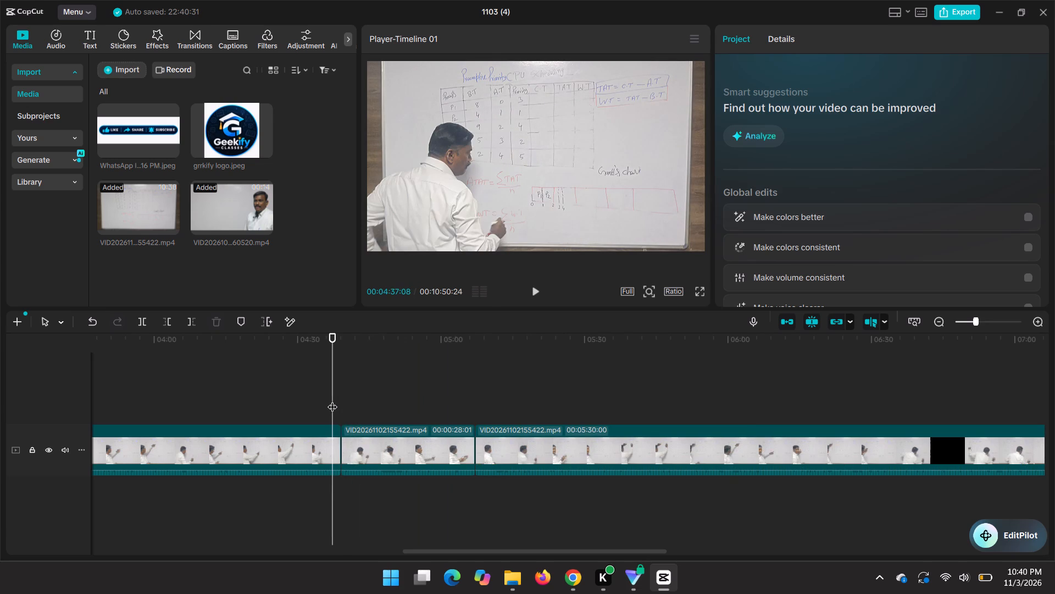
key(space)
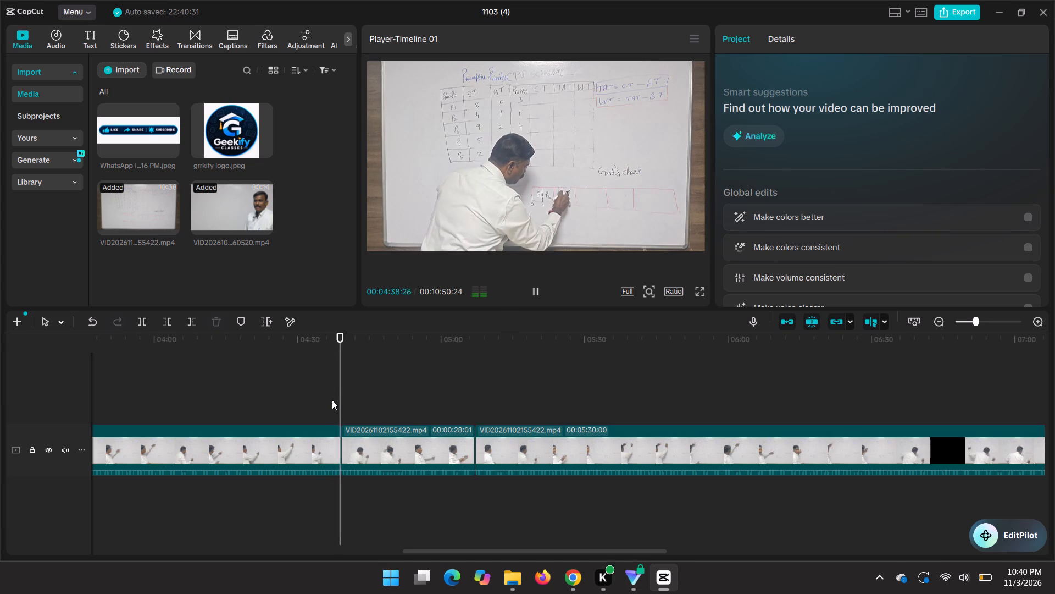
key(space)
key(space)
key(space)
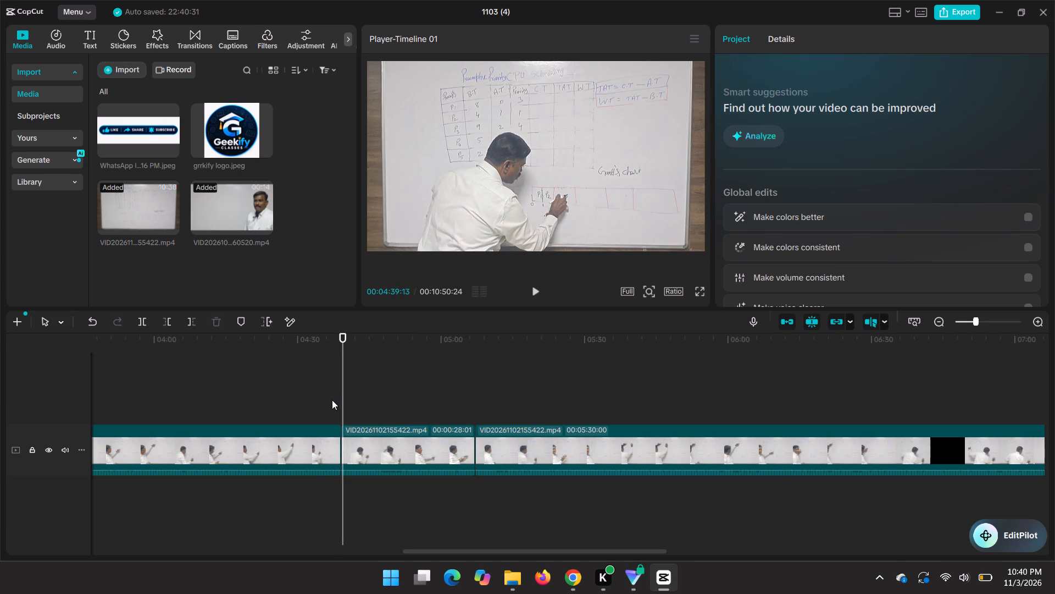
click(332, 400)
key(space)
click(367, 439)
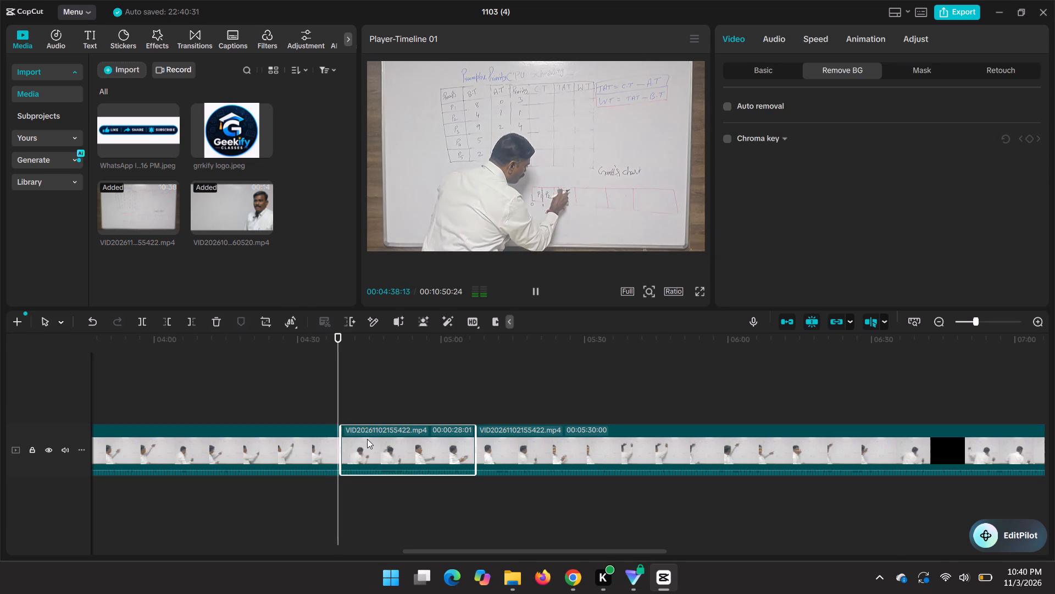
key(BackSpace)
Review the new join and trim about 2 seconds off the start of the lecture segment following it.
key(space)
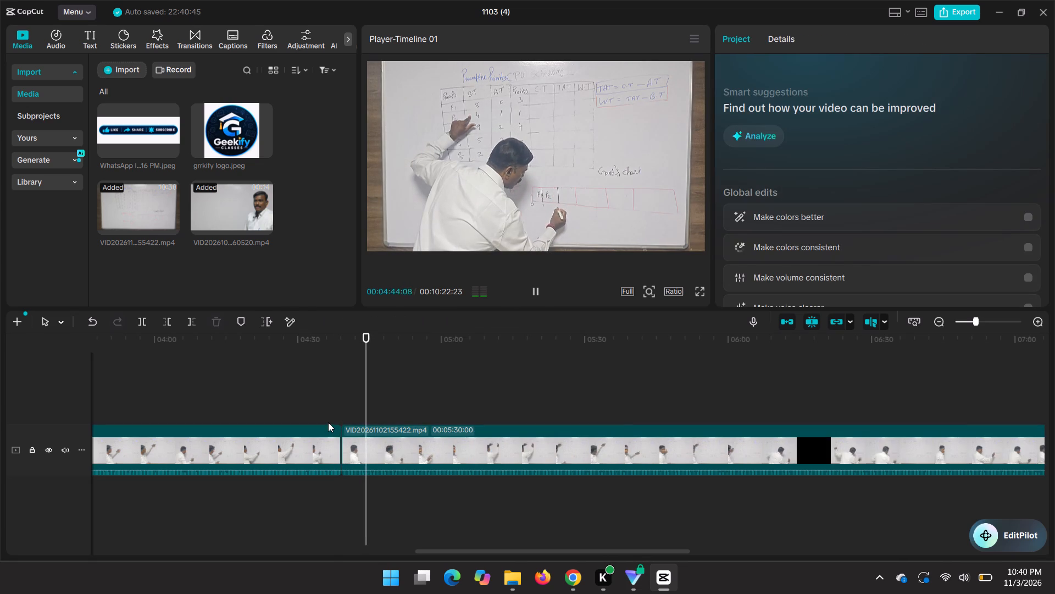
click(328, 422)
key(space)
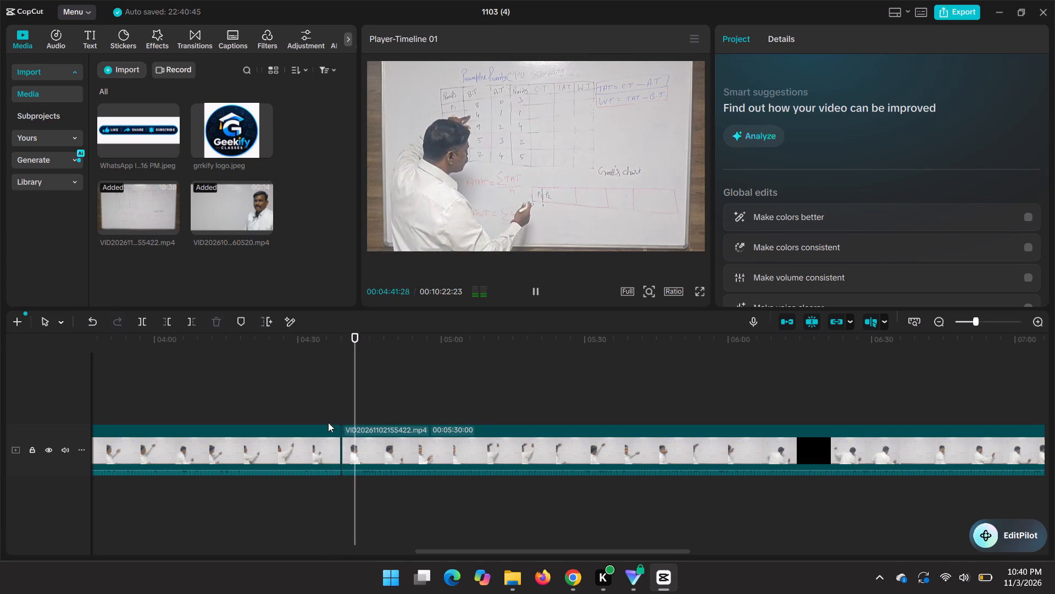
key(space)
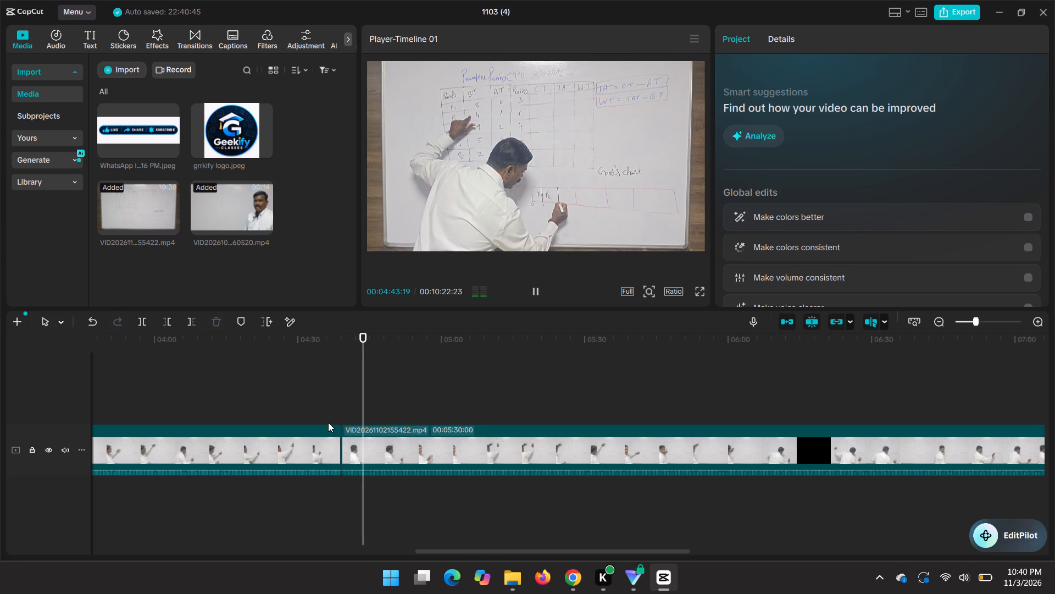
click(349, 444)
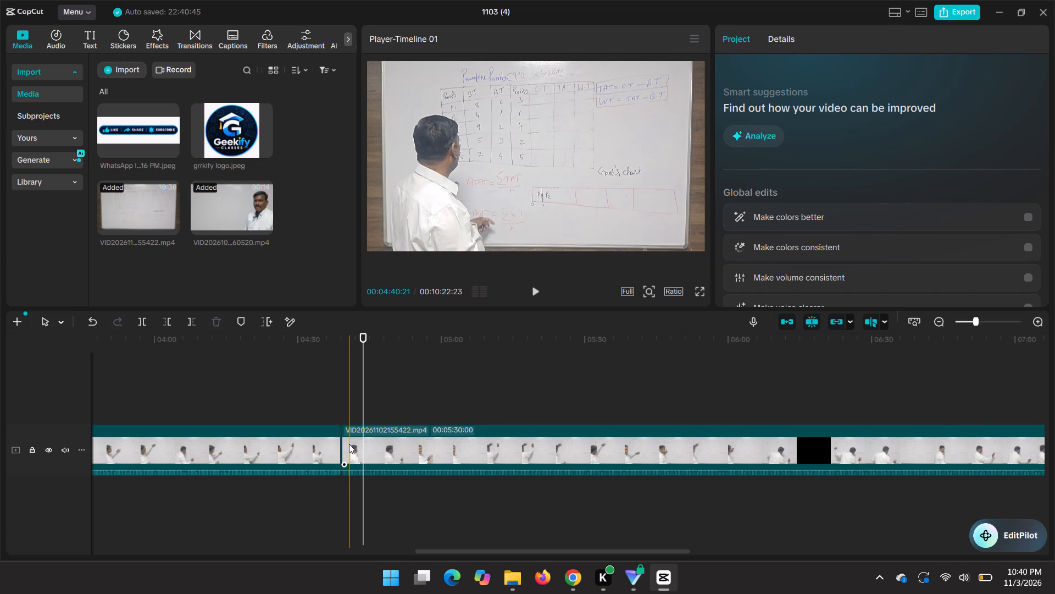
drag(341, 447, 345, 449)
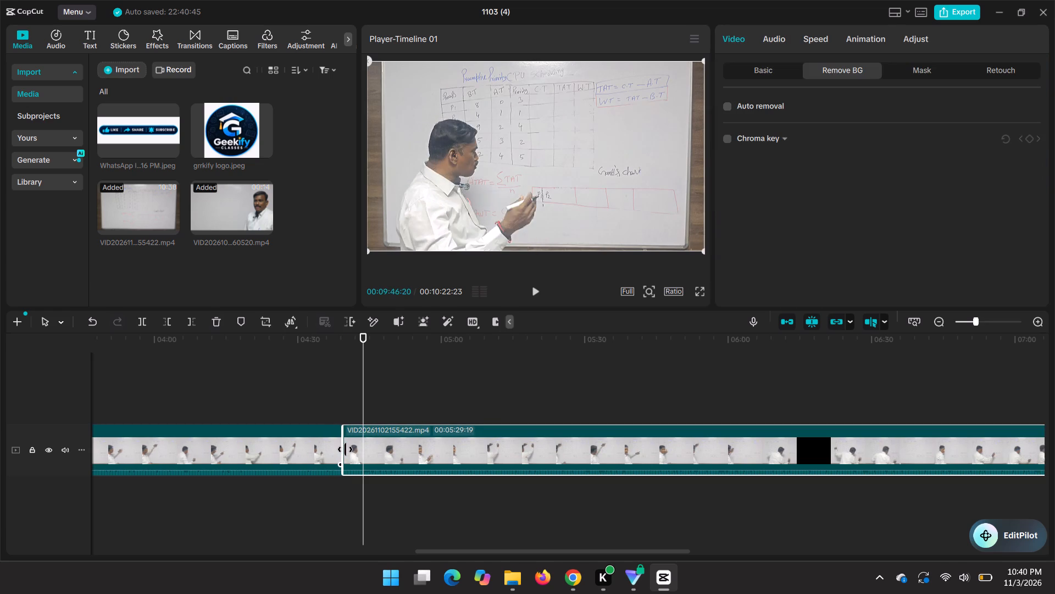
drag(345, 449, 353, 449)
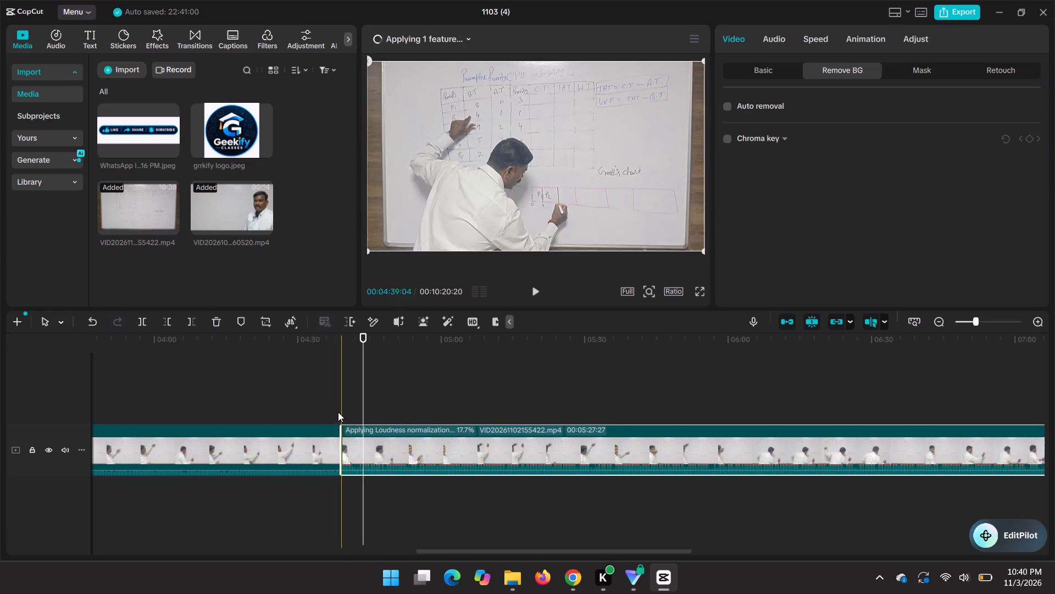
Play the lecture across the trimmed join near 00:04:38 to check the transition.
click(338, 412)
key(space)
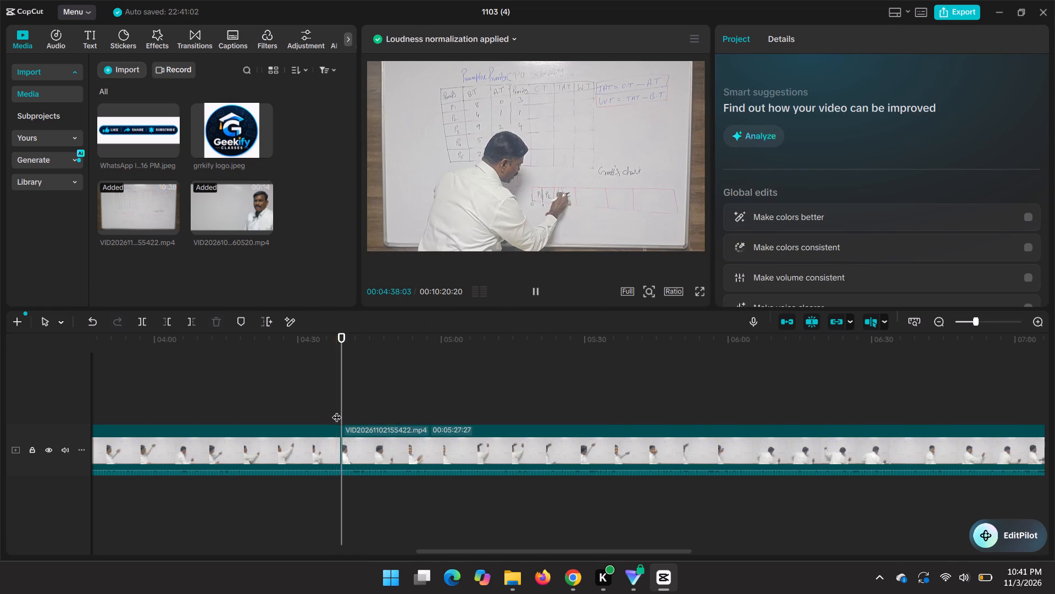
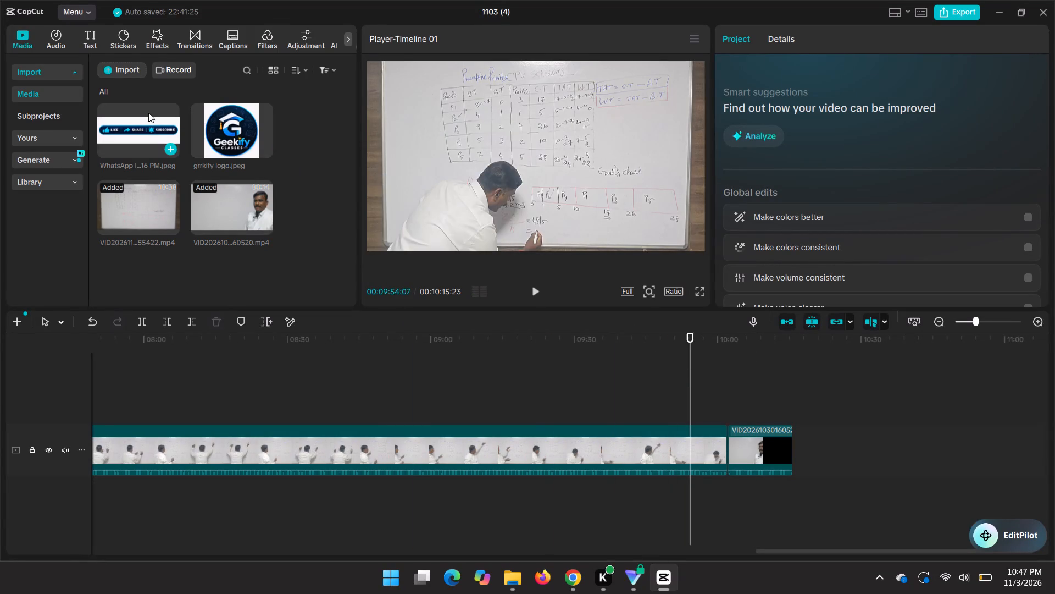
Place the Like, Share, Subscribe banner image on a track above the start of the closing clip.
drag(132, 119, 727, 391)
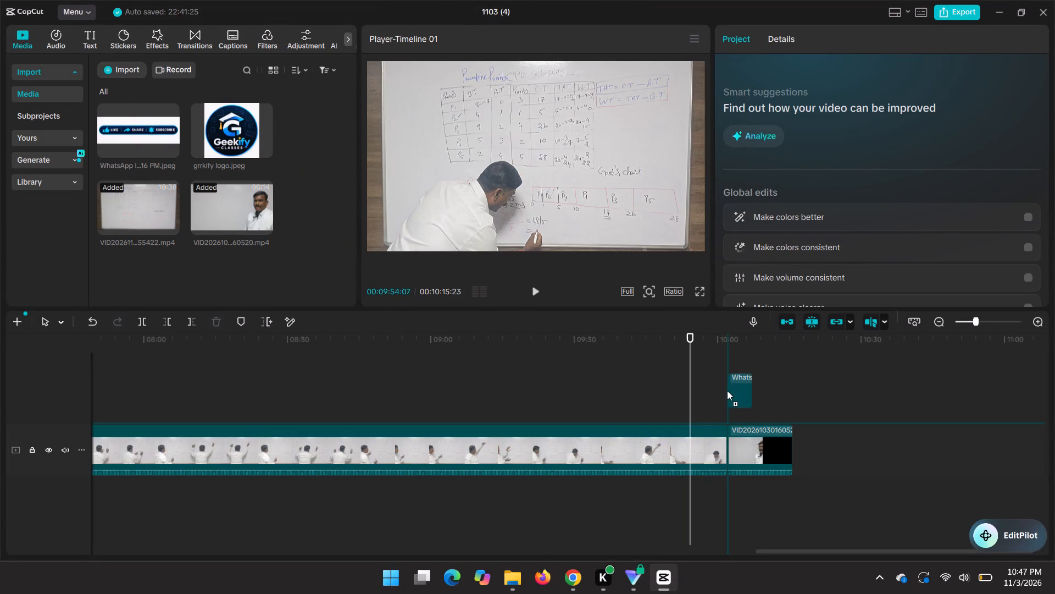
drag(727, 391, 728, 372)
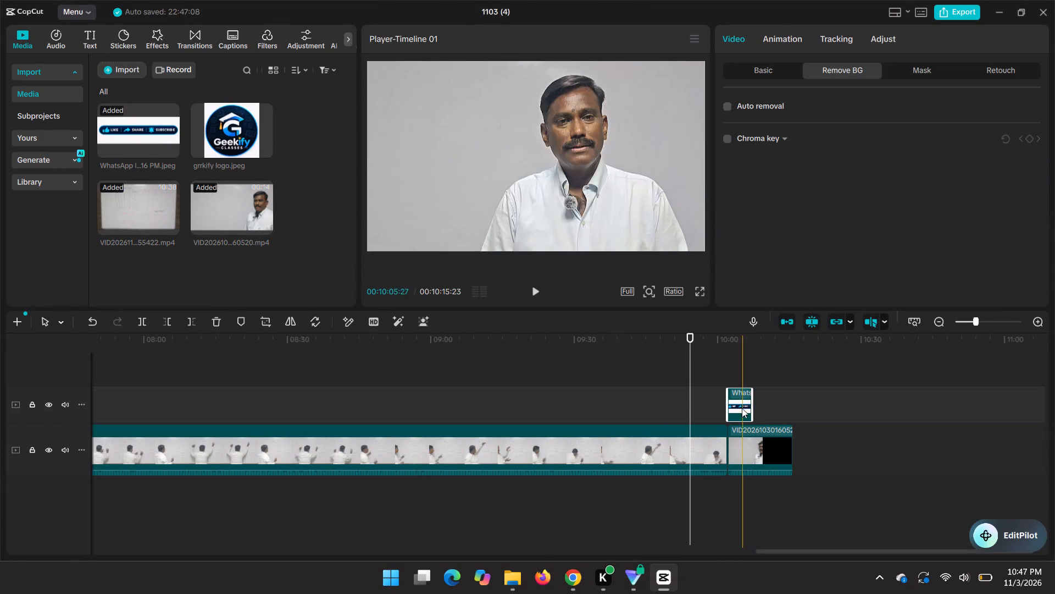
drag(742, 408, 742, 374)
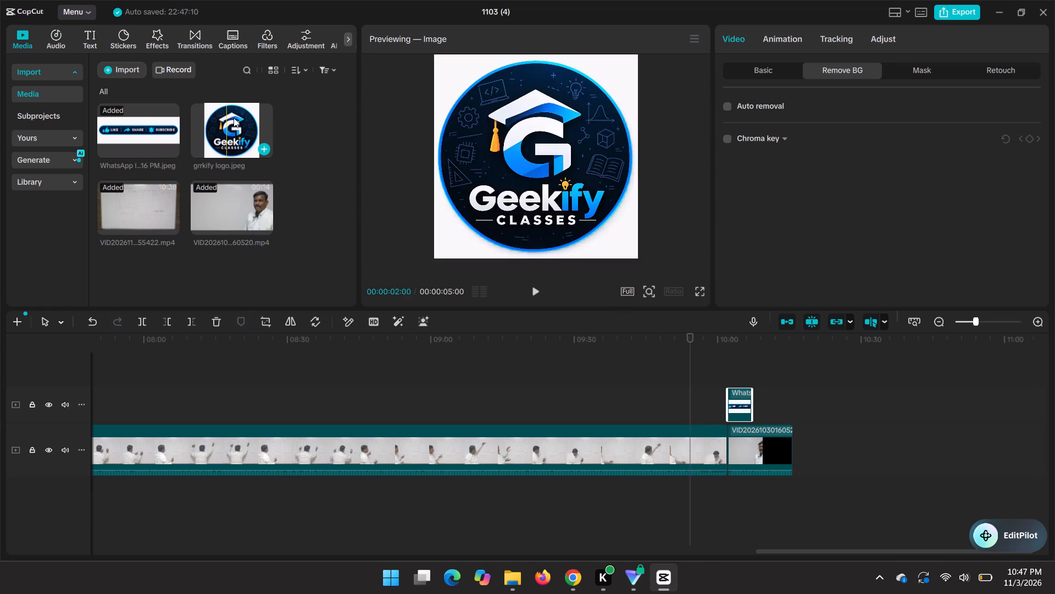
Add the Geekify Classes logo to a track above the lecture and extend its start back to the beginning of the timeline.
drag(234, 118, 99, 404)
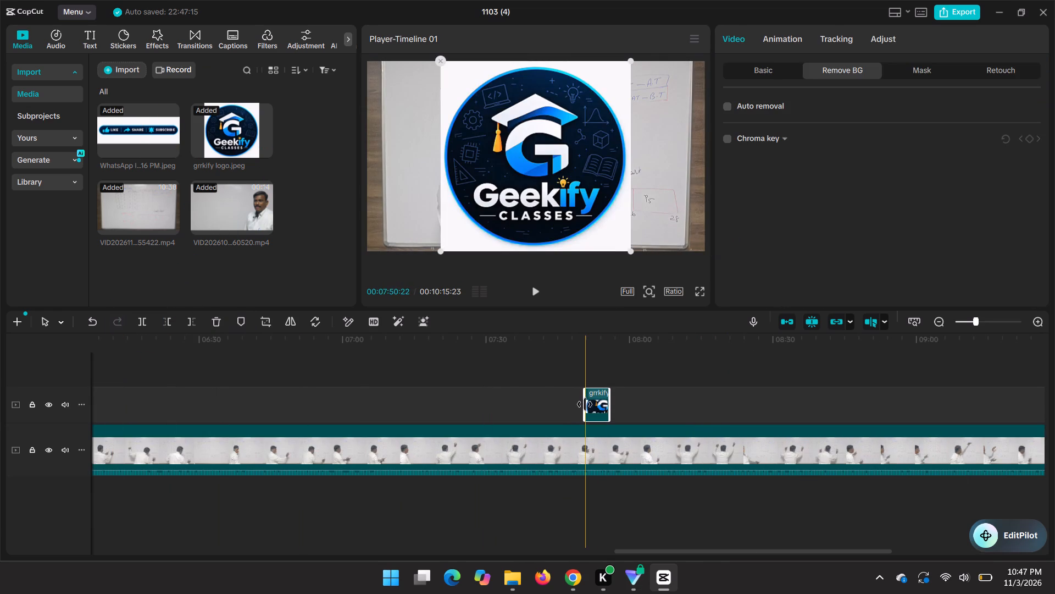
drag(584, 405, 0, 329)
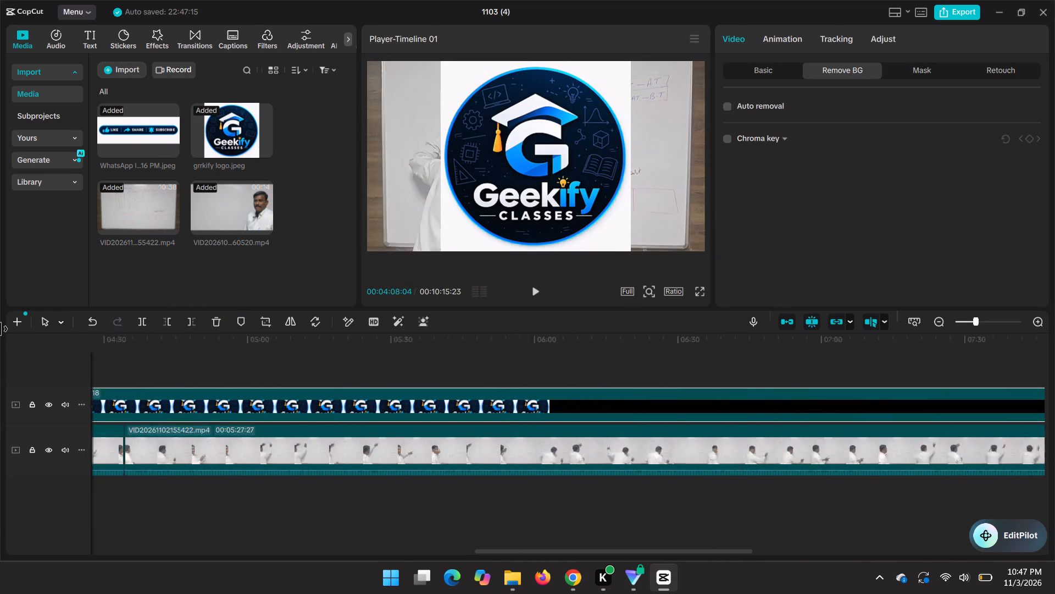
drag(0, 329, 0, 306)
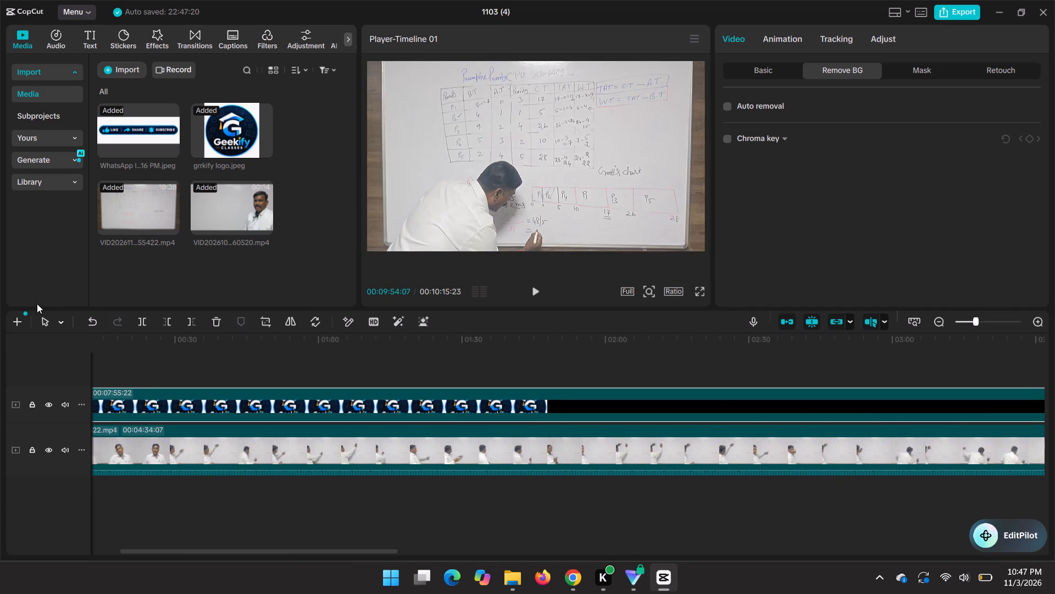
scroll(201, 383, right, 4)
scroll(330, 388, left, 7)
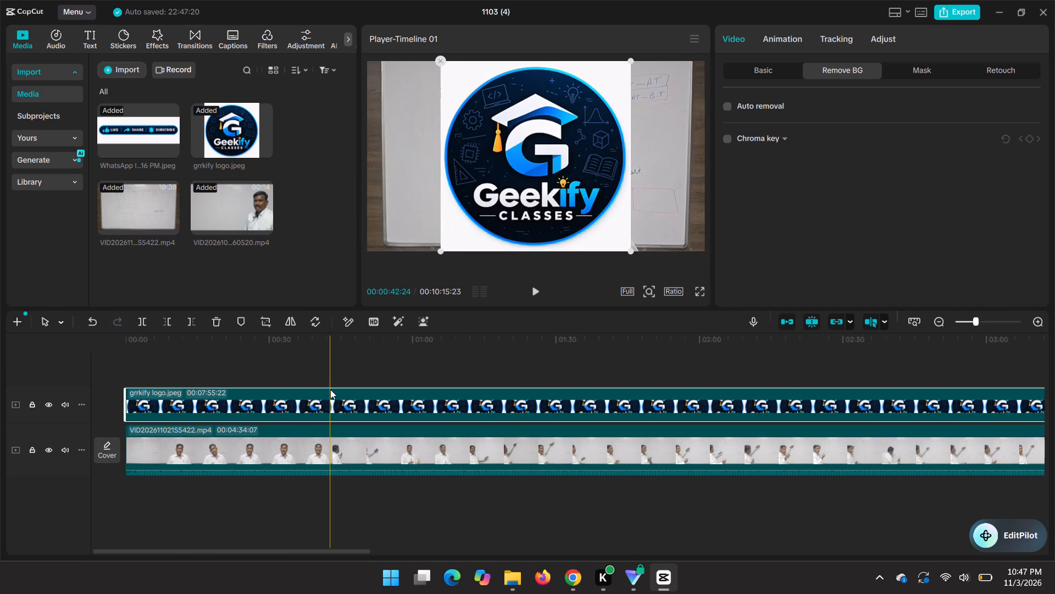
scroll(330, 389, left, 5)
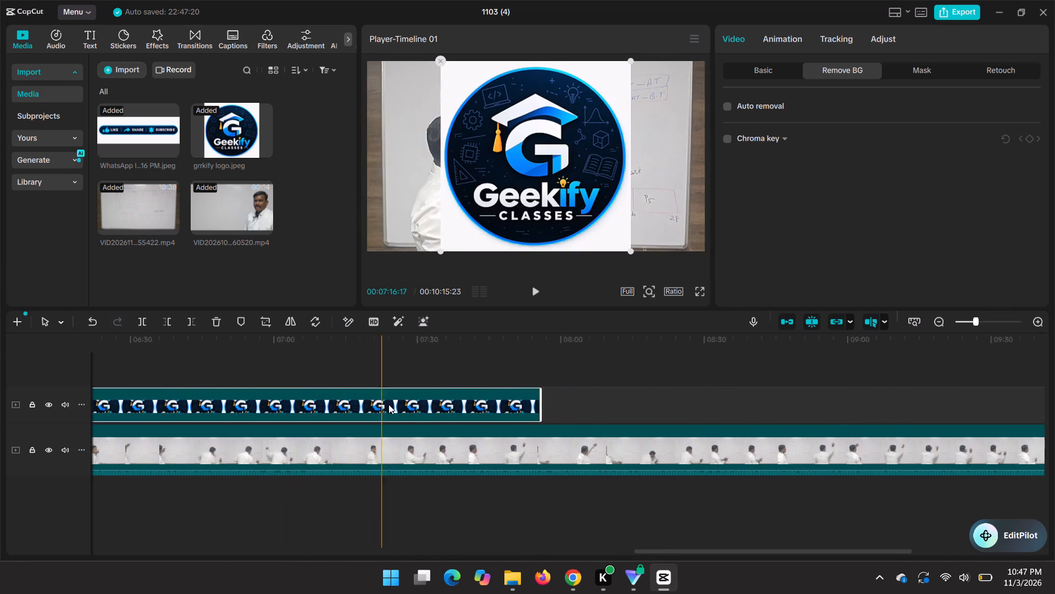
Extend the logo and the banner above it to the closing clip's end, with the logo split where that clip starts.
drag(443, 403, 1015, 483)
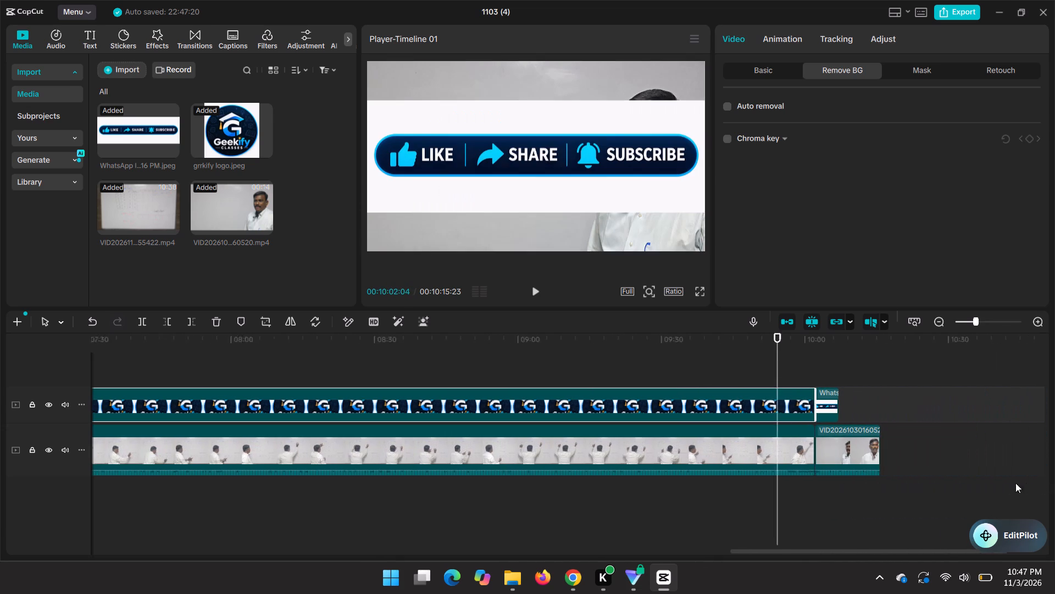
drag(1015, 483, 852, 448)
drag(800, 404, 824, 376)
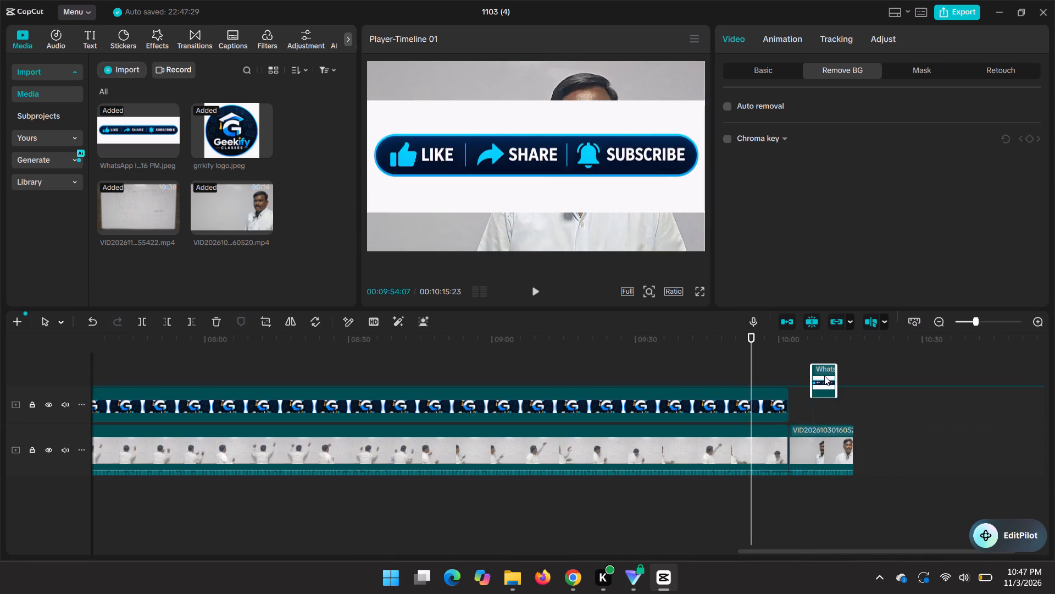
Place the Like, Share, Subscribe banner on its own track above the logo, starting where the closing clip starts.
drag(824, 376, 799, 367)
Extend the Geekify Classes logo and the Like, Share, Subscribe banner so both end with the closing clip.
click(768, 439)
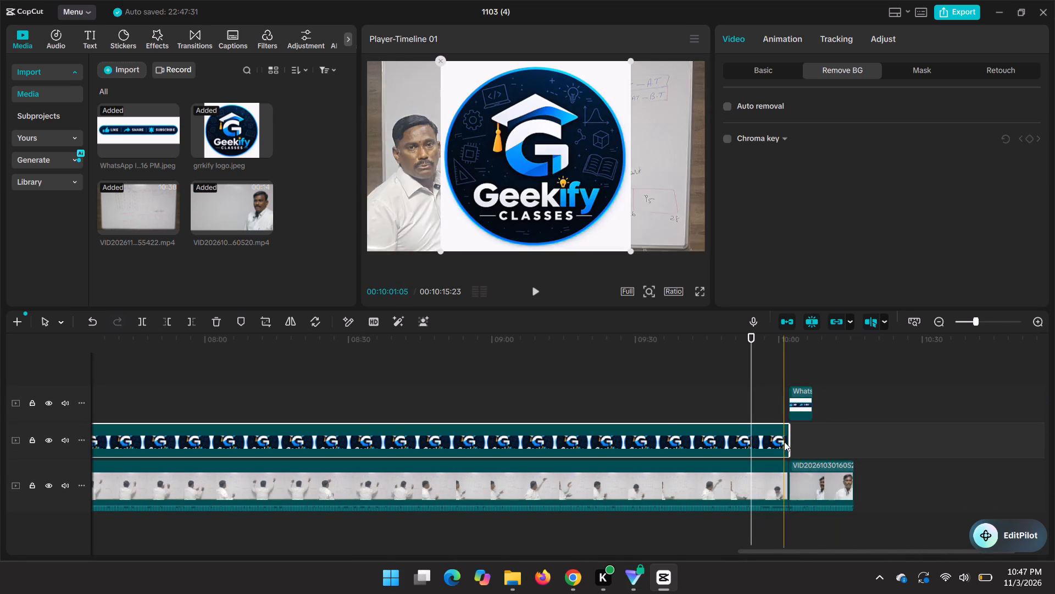
drag(786, 441, 847, 450)
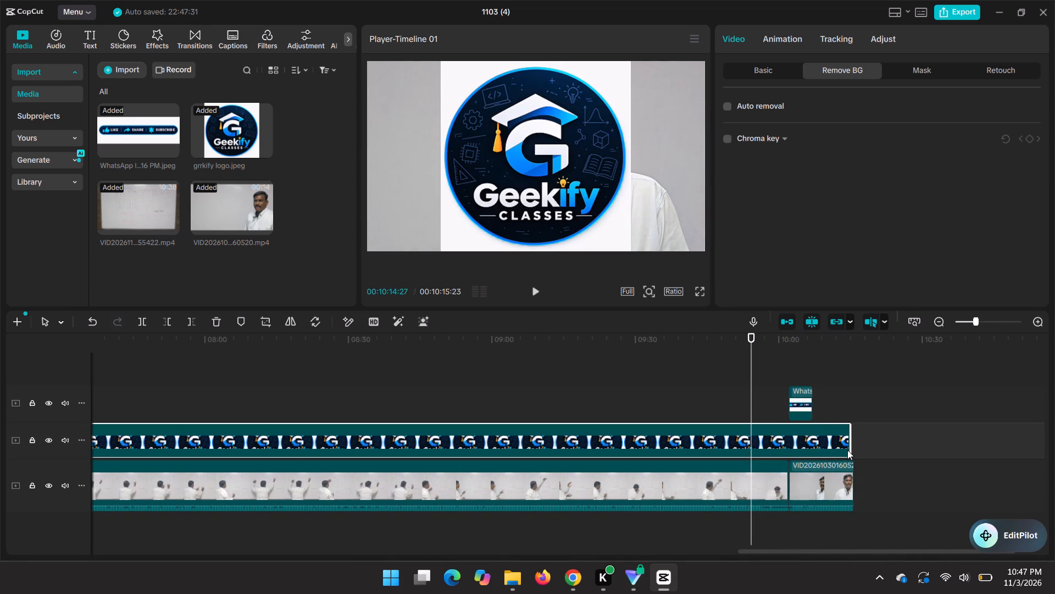
drag(847, 450, 849, 450)
click(804, 410)
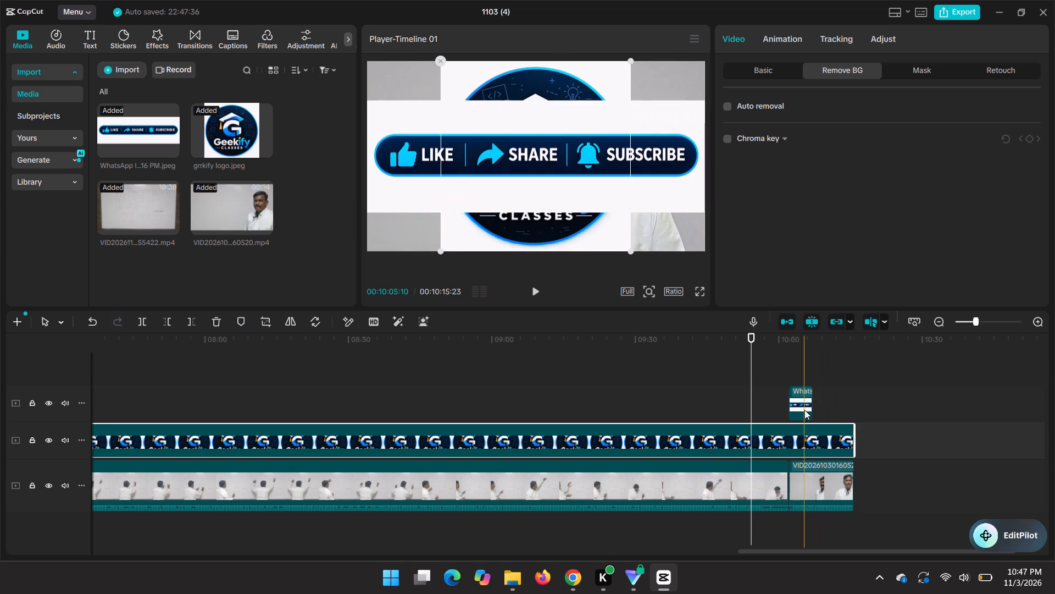
click(803, 410)
drag(815, 404, 851, 406)
click(787, 401)
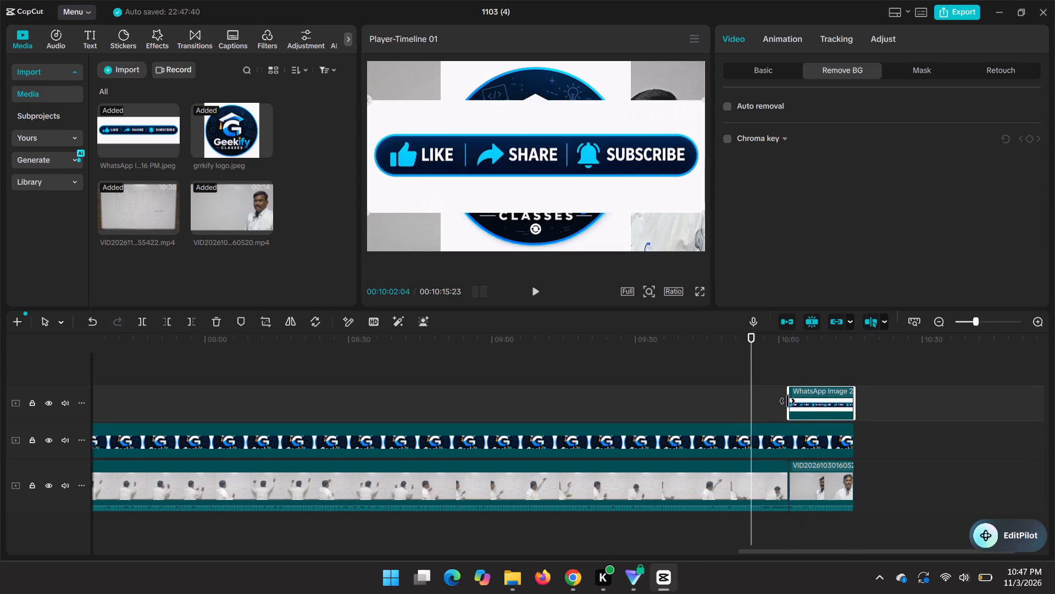
Split the Geekify Classes logo where the closing clip starts.
click(791, 438)
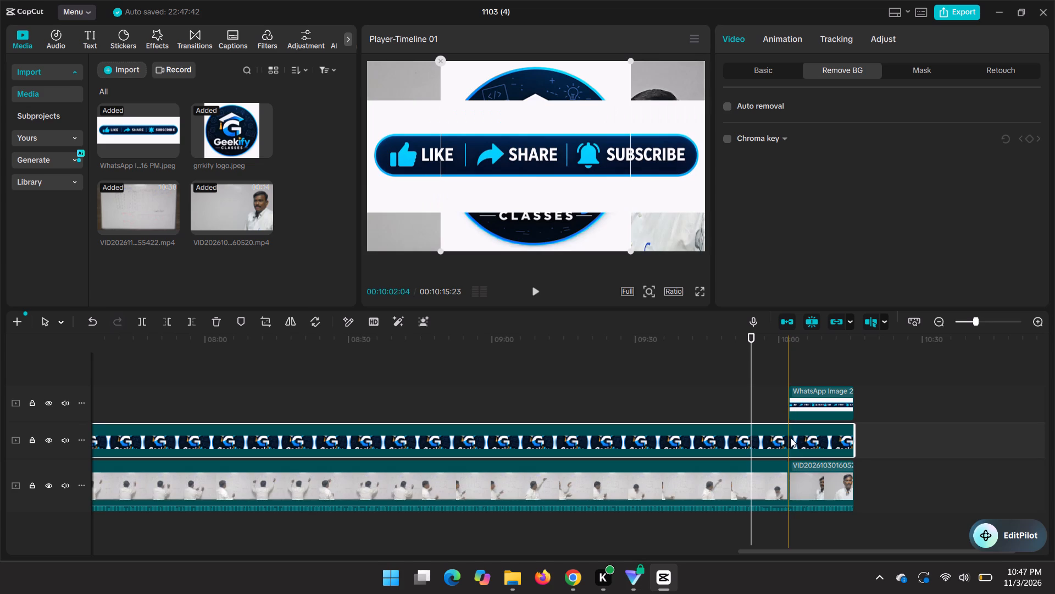
click(791, 438)
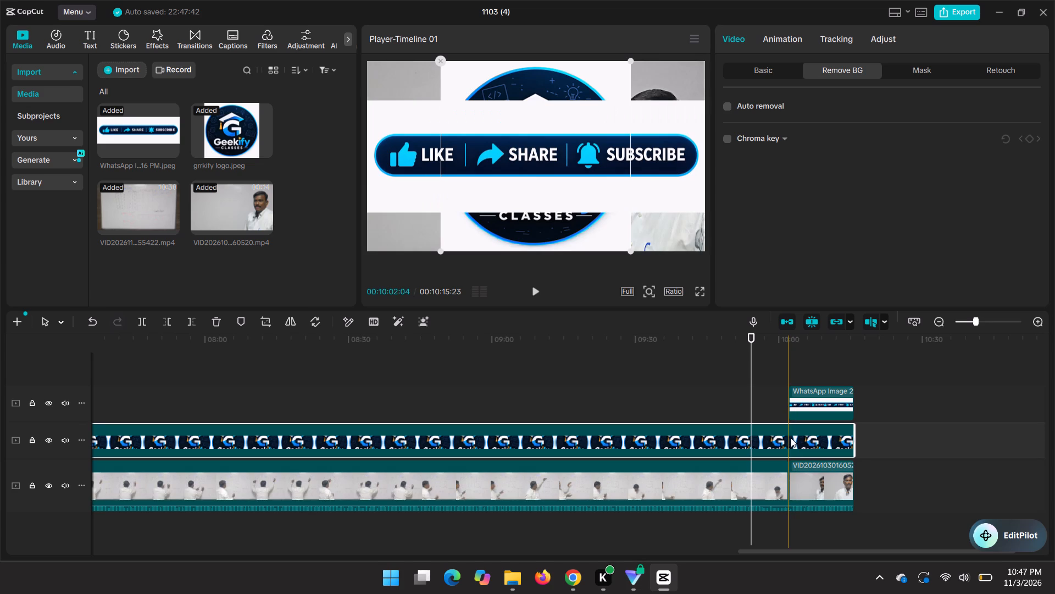
click(789, 448)
key(ctrl+b)
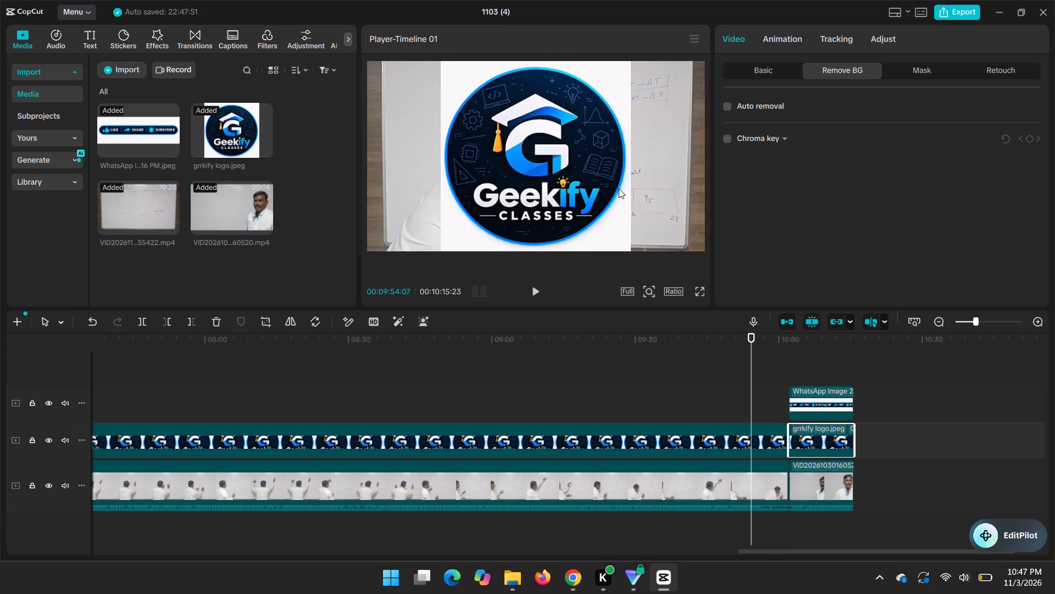
Reposition and scale down the Geekify Classes logo over the lecture section in the video frame.
click(792, 400)
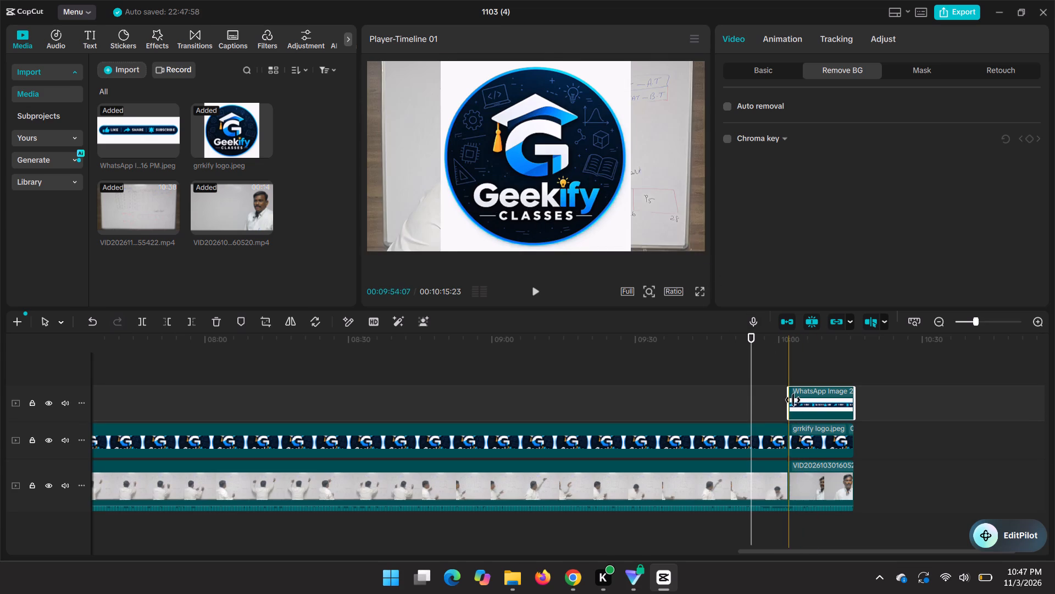
drag(573, 158, 582, 154)
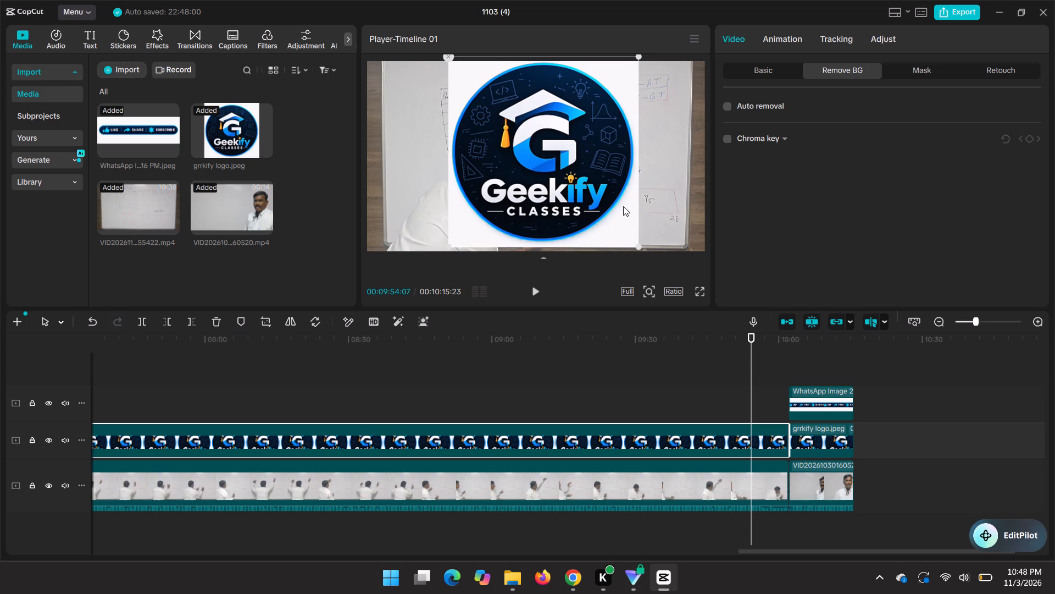
drag(574, 178, 653, 209)
drag(657, 212, 612, 200)
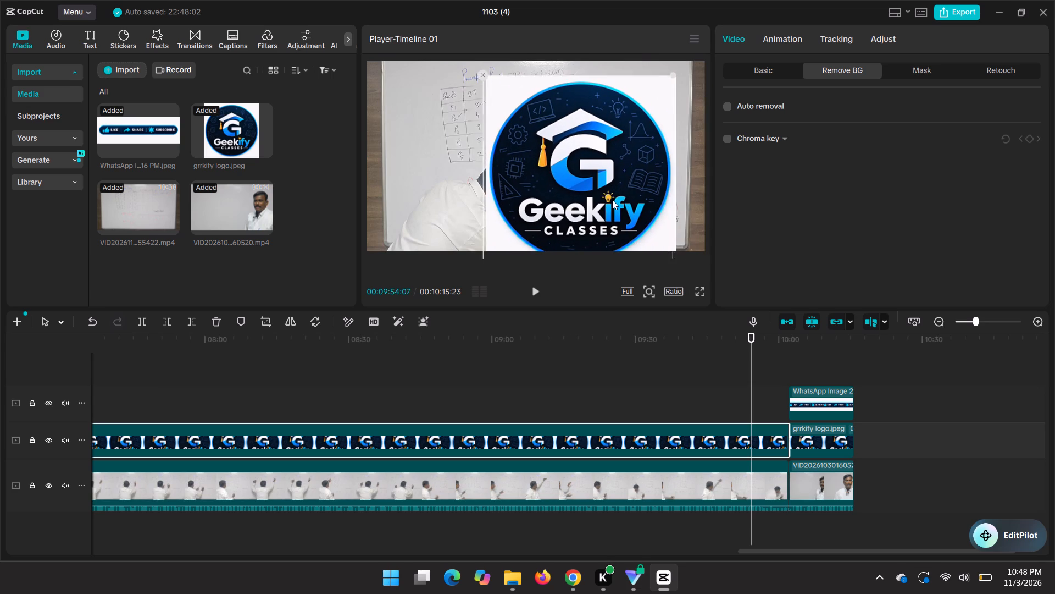
drag(612, 200, 564, 190)
drag(626, 254, 621, 249)
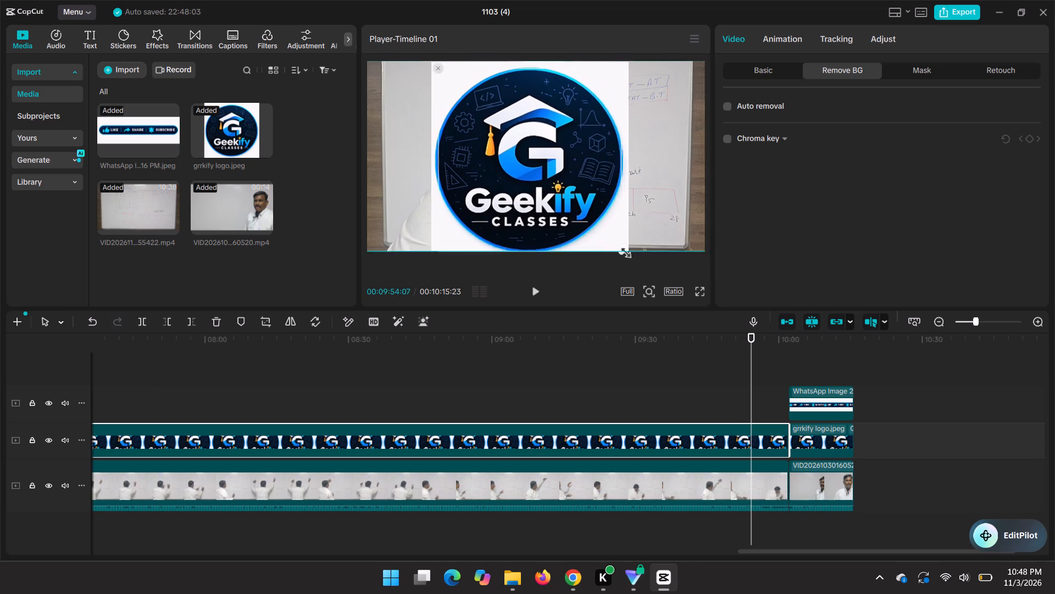
Shrink the lecture's logo overlay, remove its background automatically and fit it into the upper-left corner of the video frame.
drag(621, 249, 550, 164)
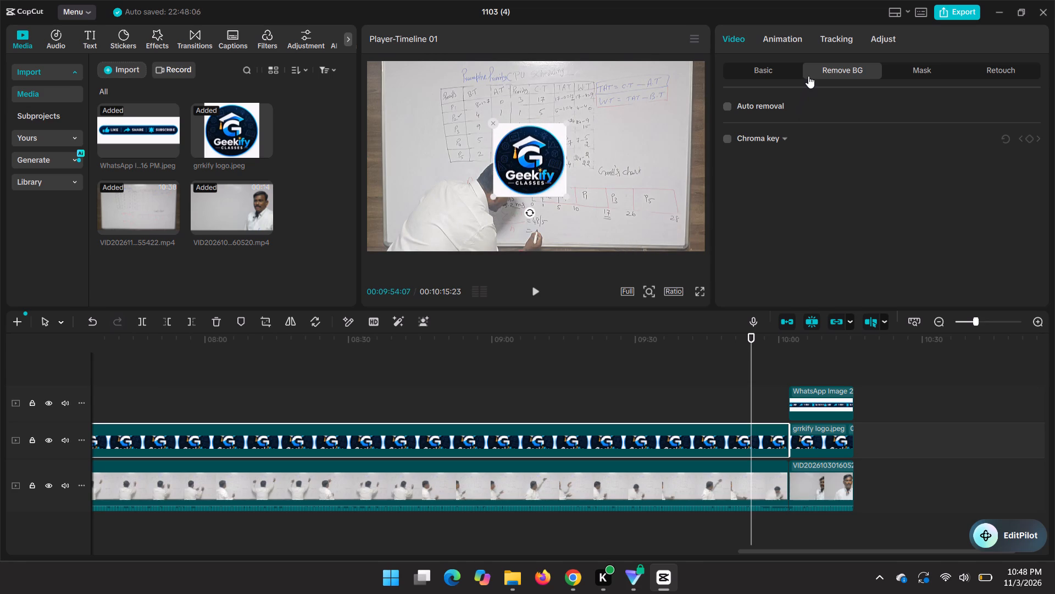
click(728, 105)
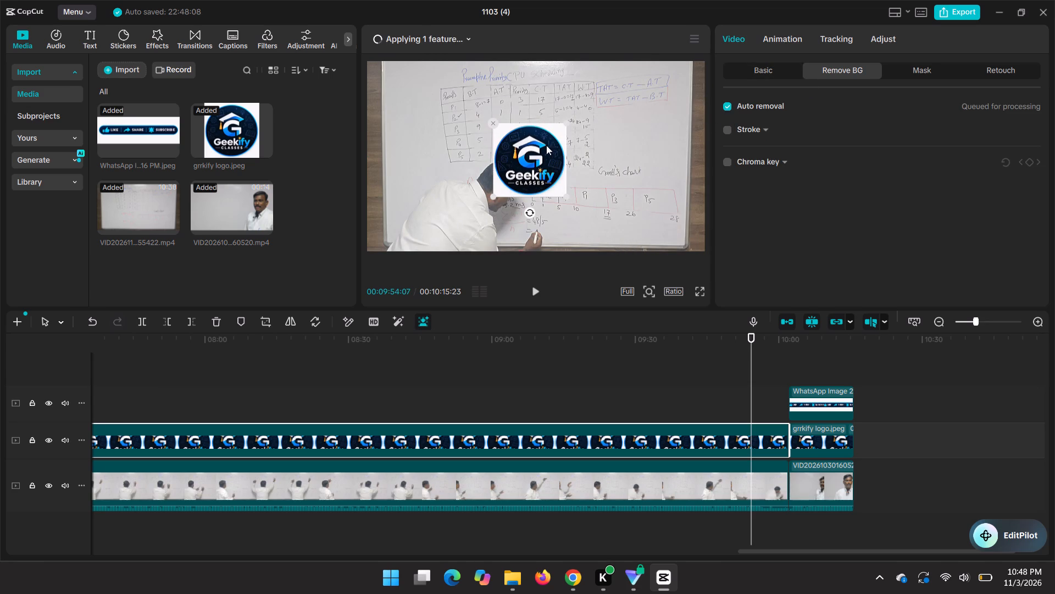
drag(538, 147, 418, 79)
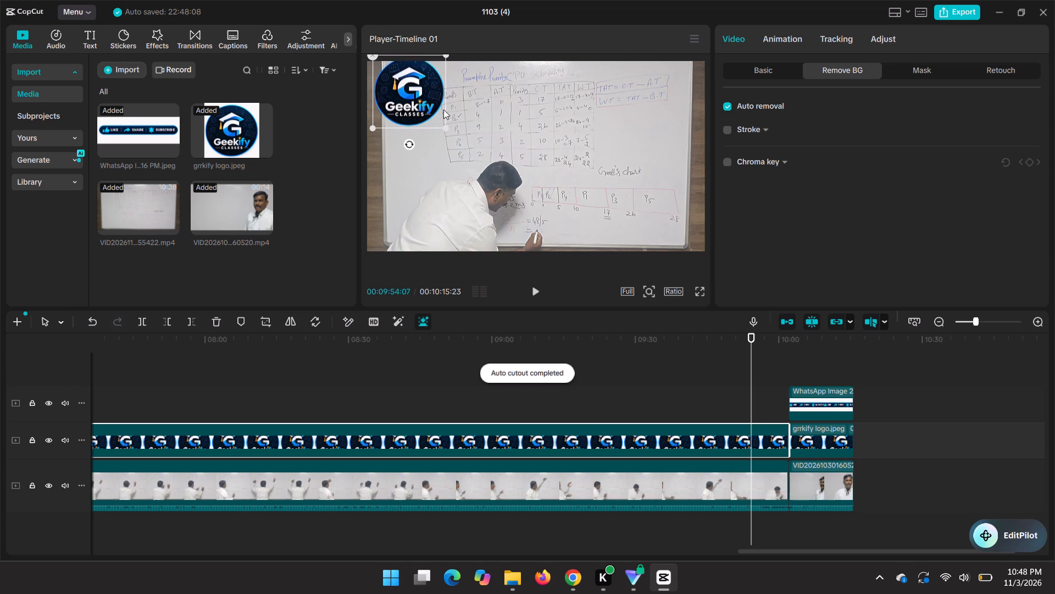
drag(443, 128, 431, 102)
drag(415, 94, 413, 89)
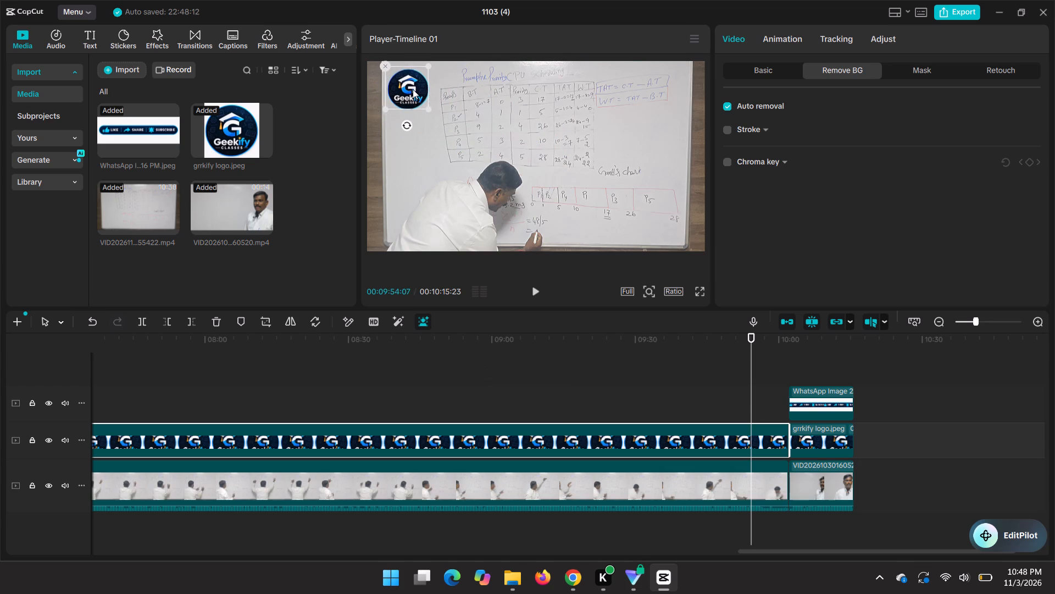
drag(413, 89, 396, 87)
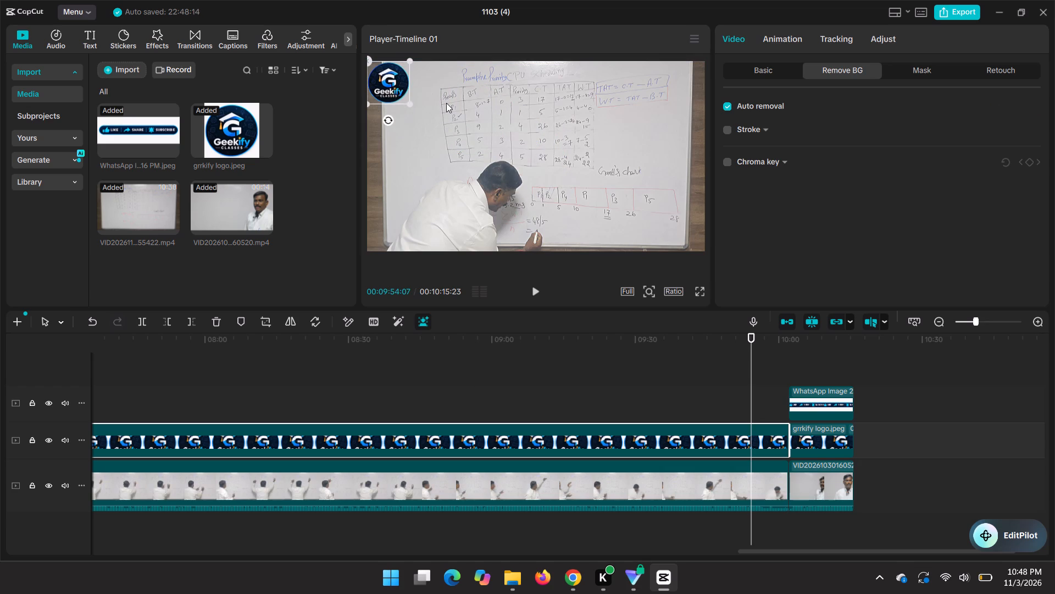
click(446, 103)
Apply automatic background removal to both the subscribe banner and the logo over the closing clip.
click(830, 431)
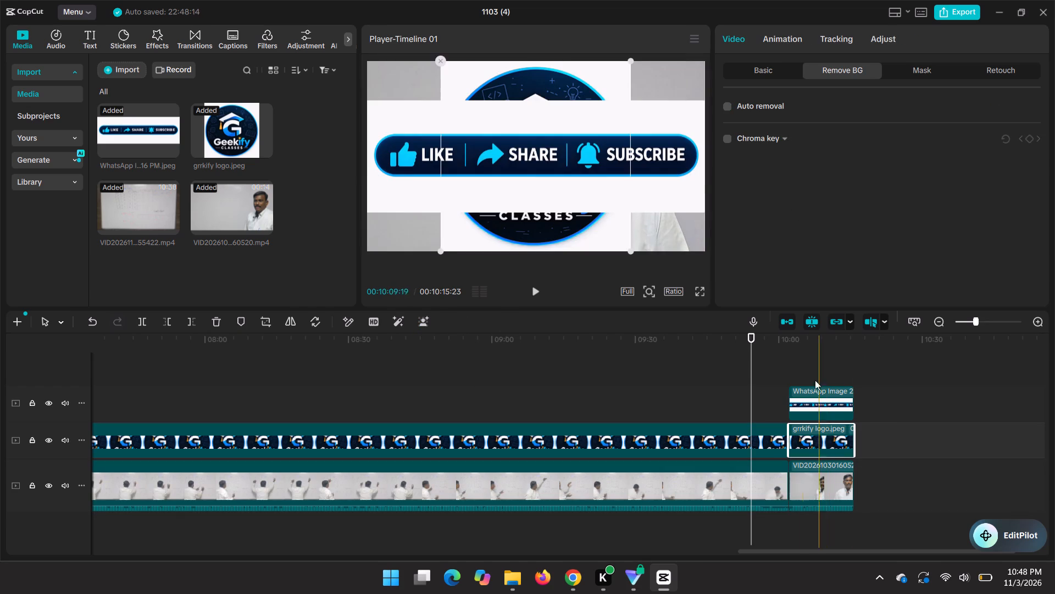
click(828, 399)
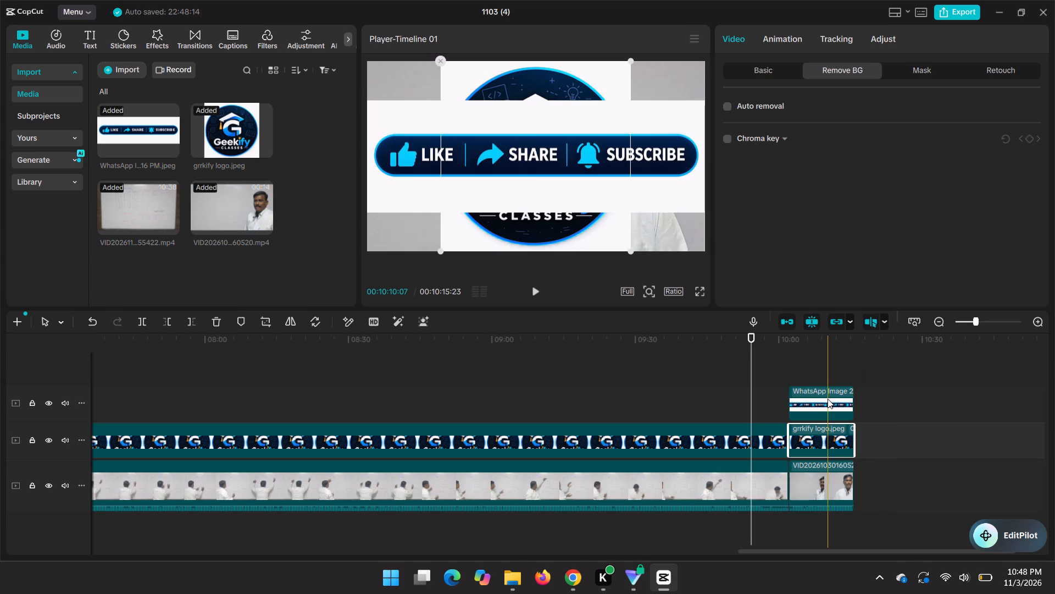
click(829, 366)
click(622, 145)
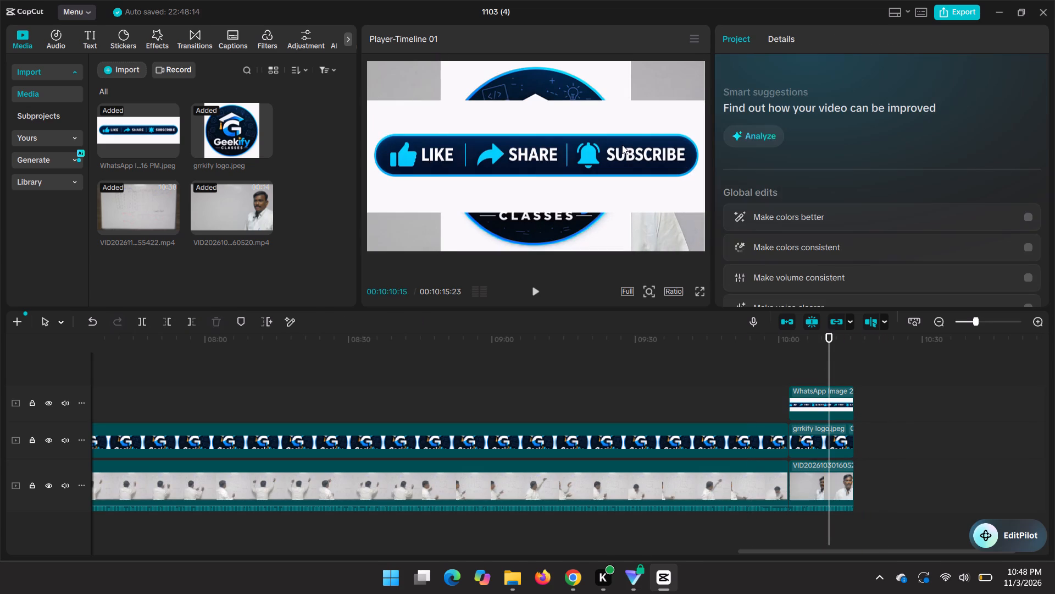
click(727, 107)
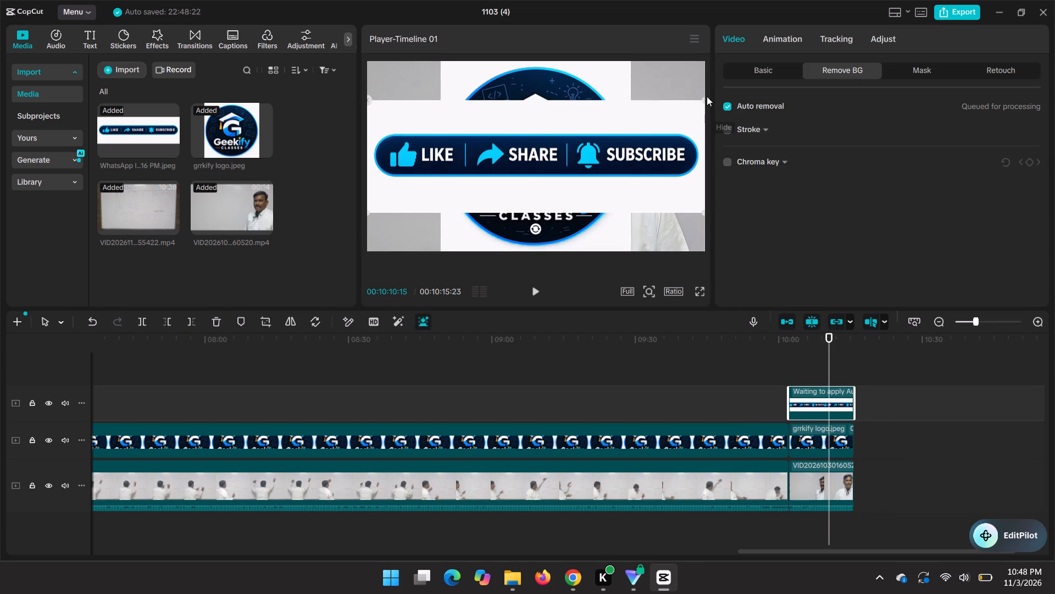
click(613, 78)
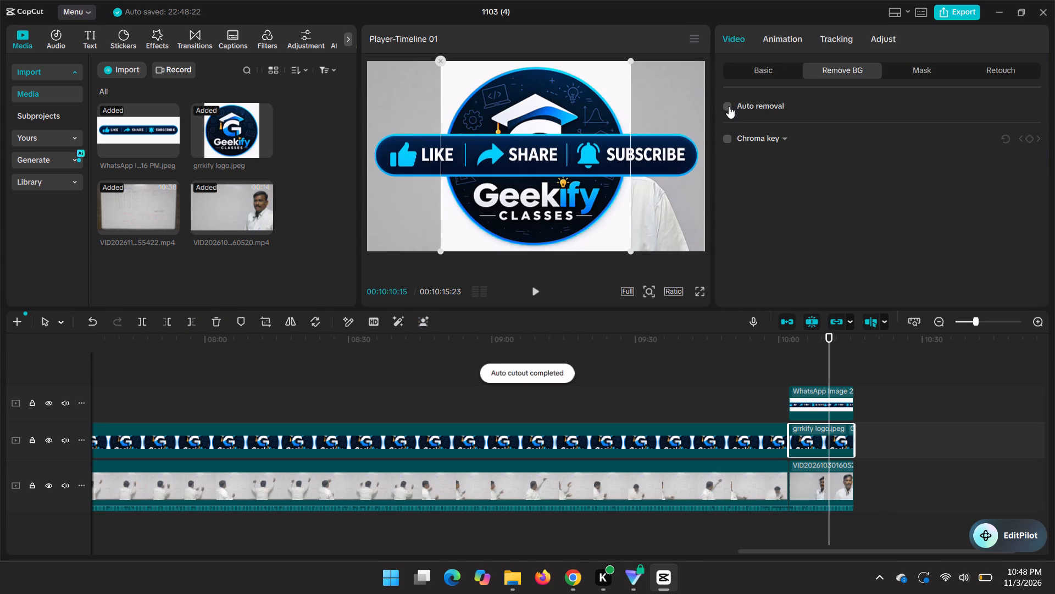
click(729, 106)
Shrink the closing clip's logo and banner, placing the logo beside the instructor and the banner along the frame's lower-left edge.
drag(628, 253, 612, 203)
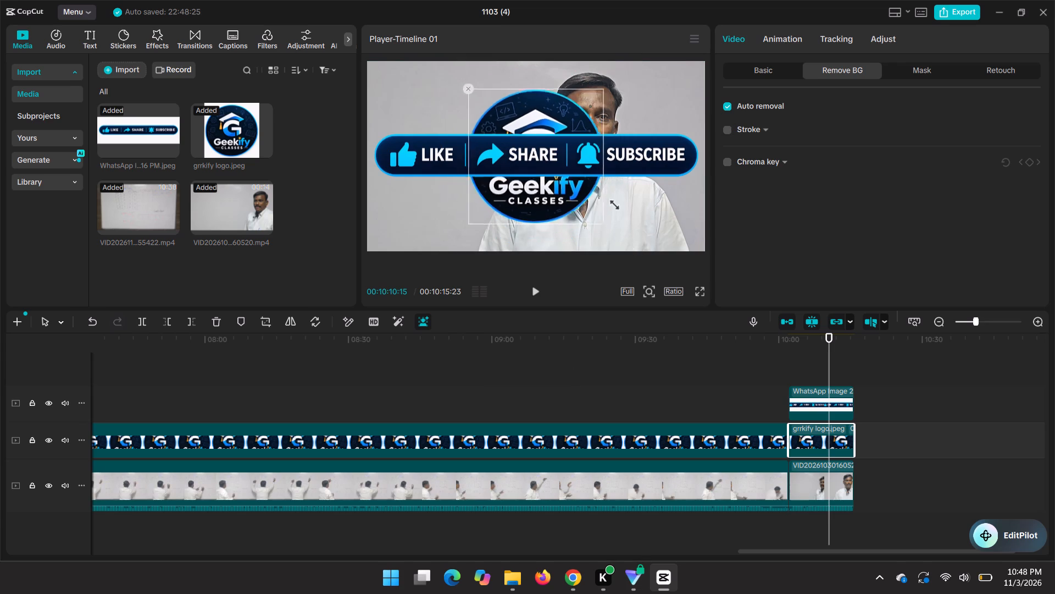
drag(612, 203, 586, 169)
click(618, 154)
drag(618, 154, 563, 154)
drag(651, 212, 560, 157)
drag(525, 154, 517, 219)
drag(541, 136, 458, 106)
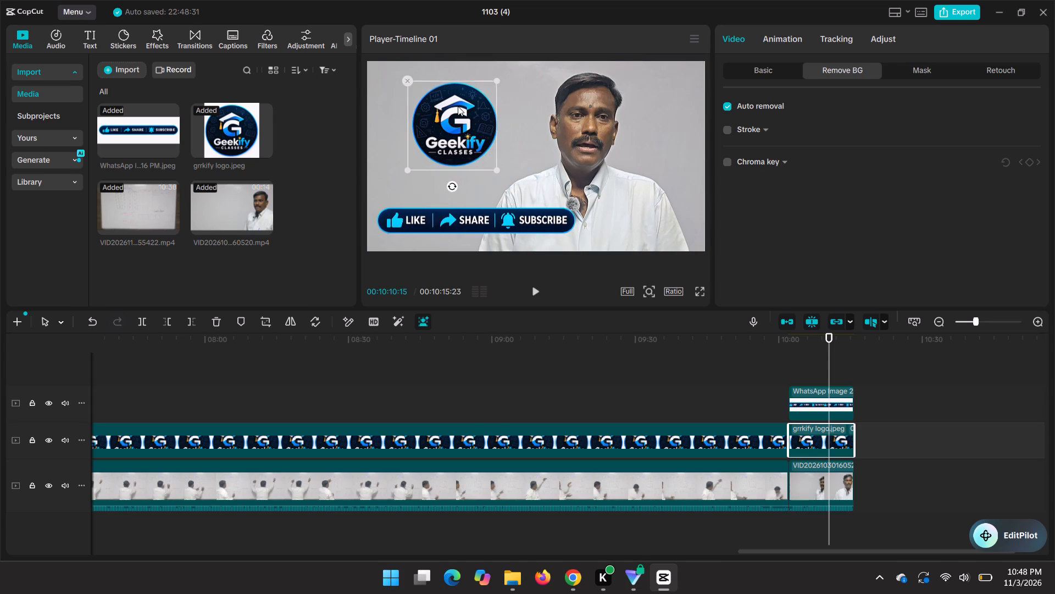
drag(458, 106, 450, 113)
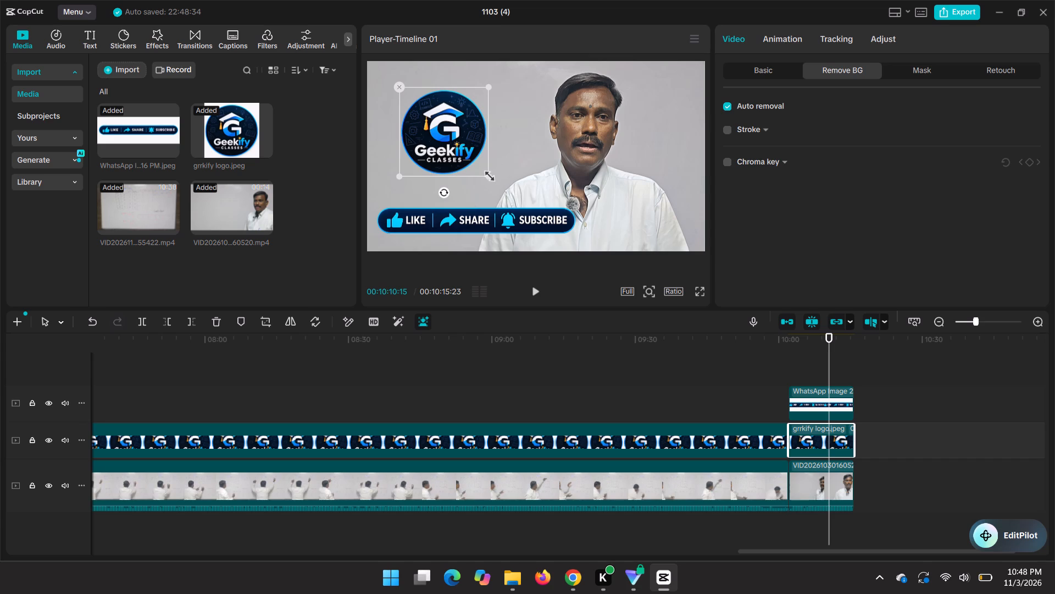
Enlarge the closing clip's logo slightly, shrink the subscribe banner and align it directly beneath the logo.
drag(486, 175, 504, 177)
click(465, 133)
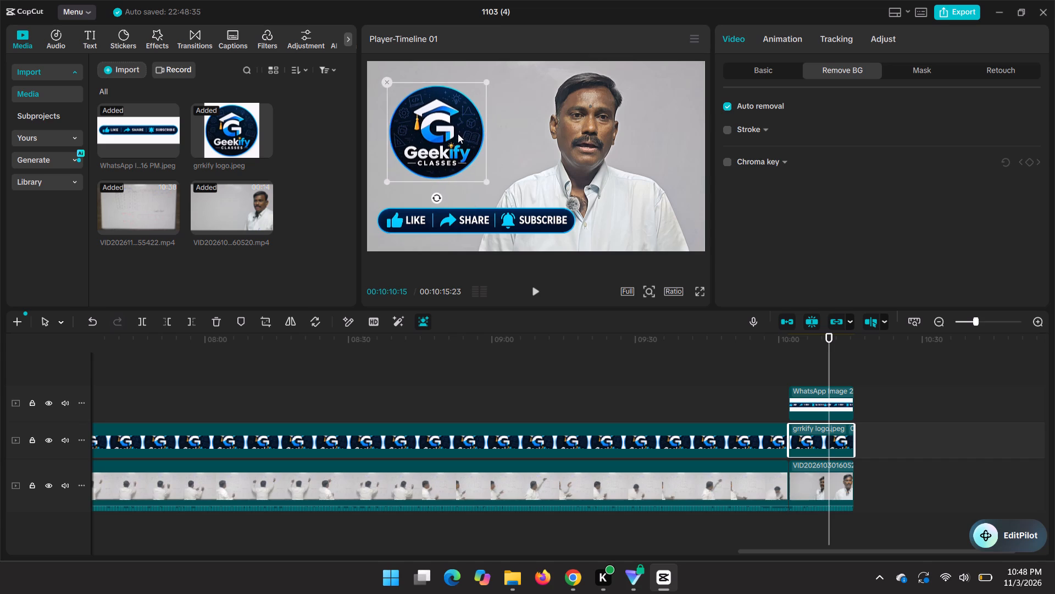
click(500, 227)
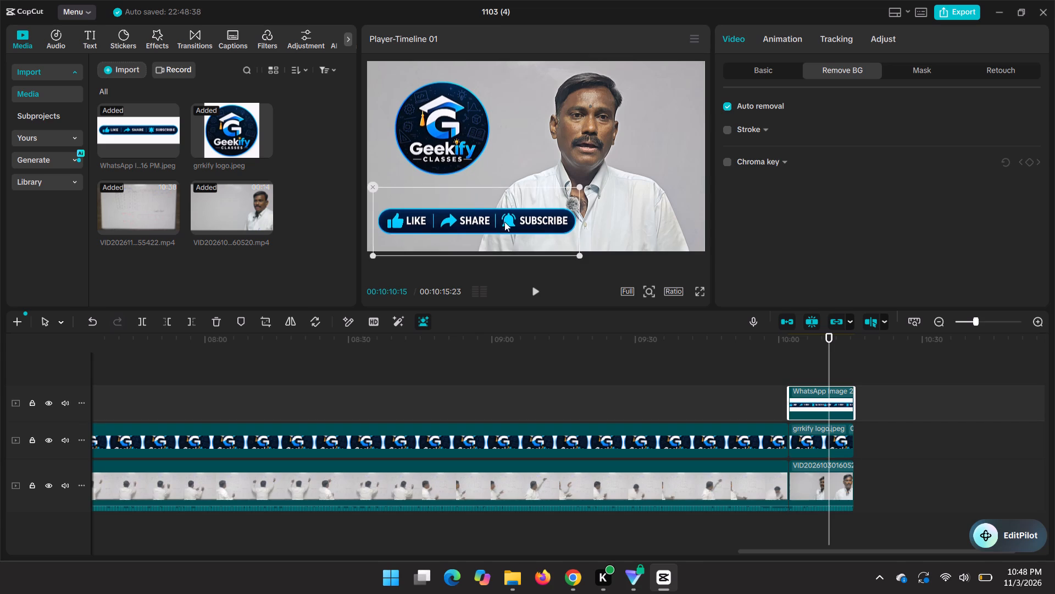
drag(504, 222, 498, 207)
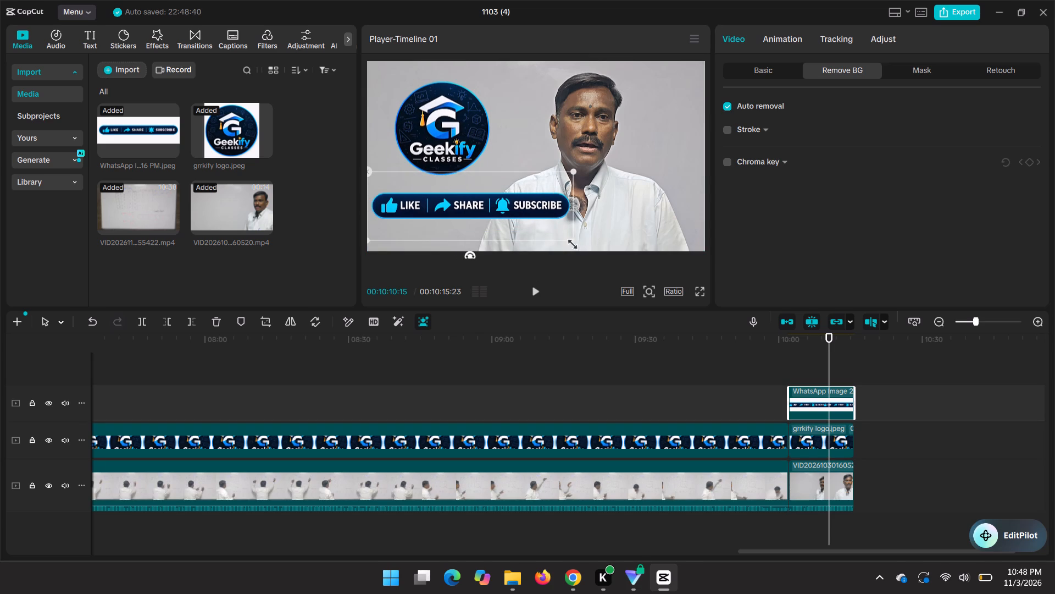
drag(573, 240, 527, 222)
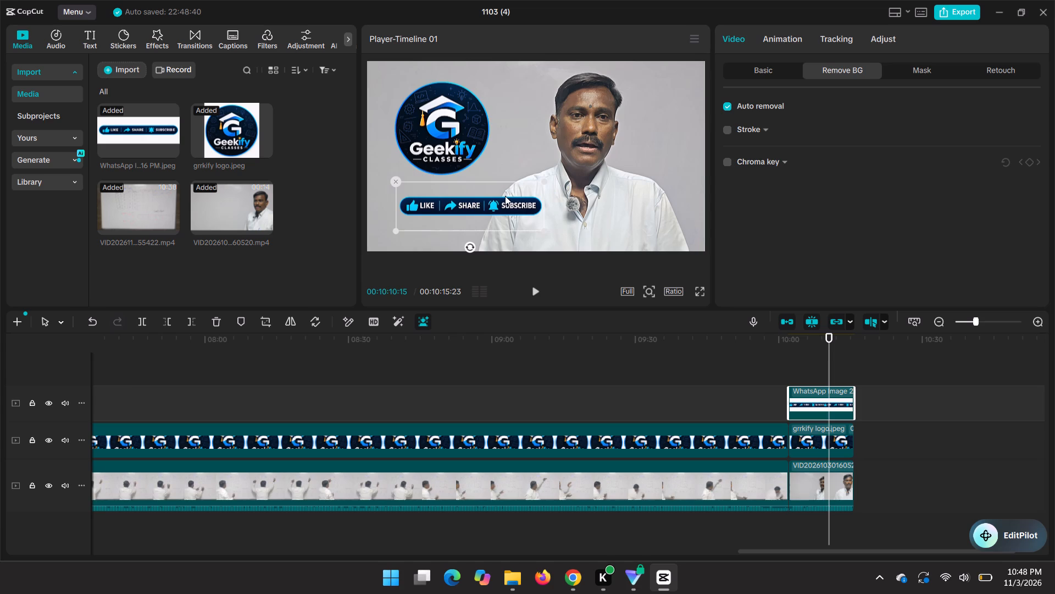
drag(506, 204, 475, 191)
double_click(466, 146)
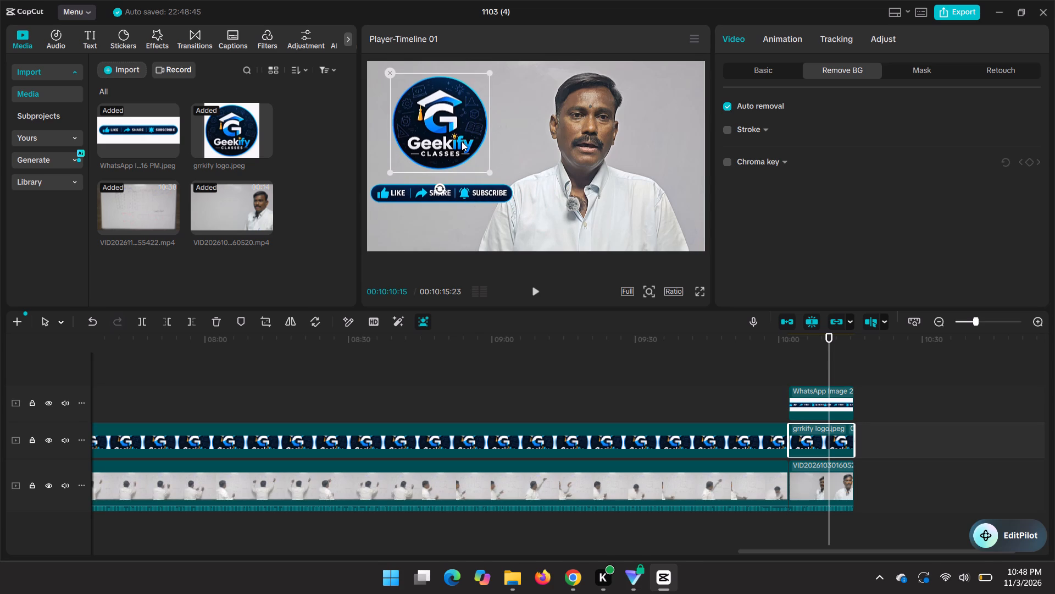
click(524, 155)
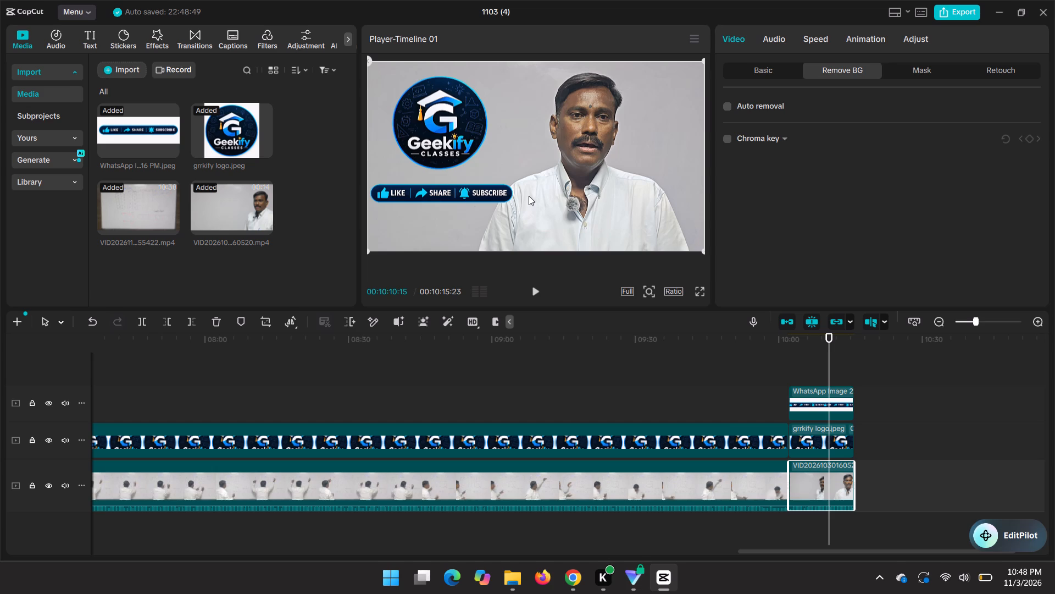
Search the transitions for "fade scan" and add Fade Scan between the lecture and the closing clip on the main video track.
click(731, 361)
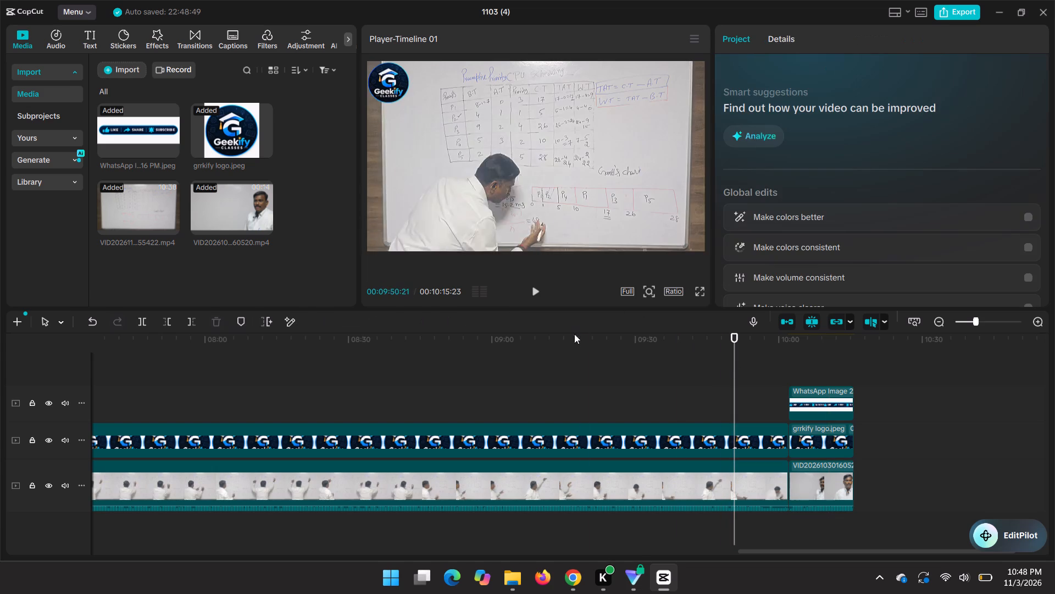
click(196, 35)
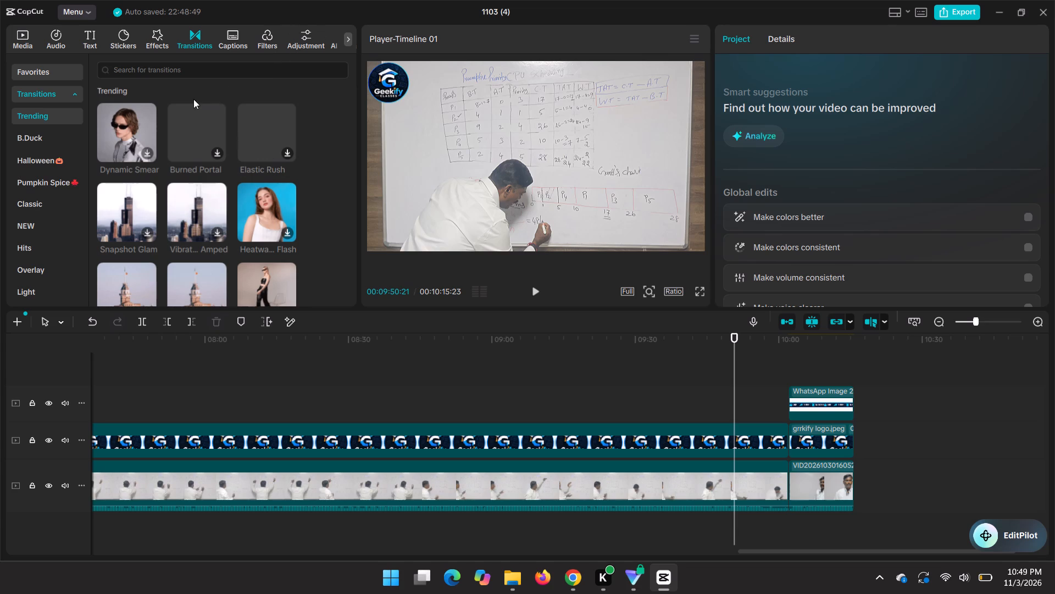
click(276, 65)
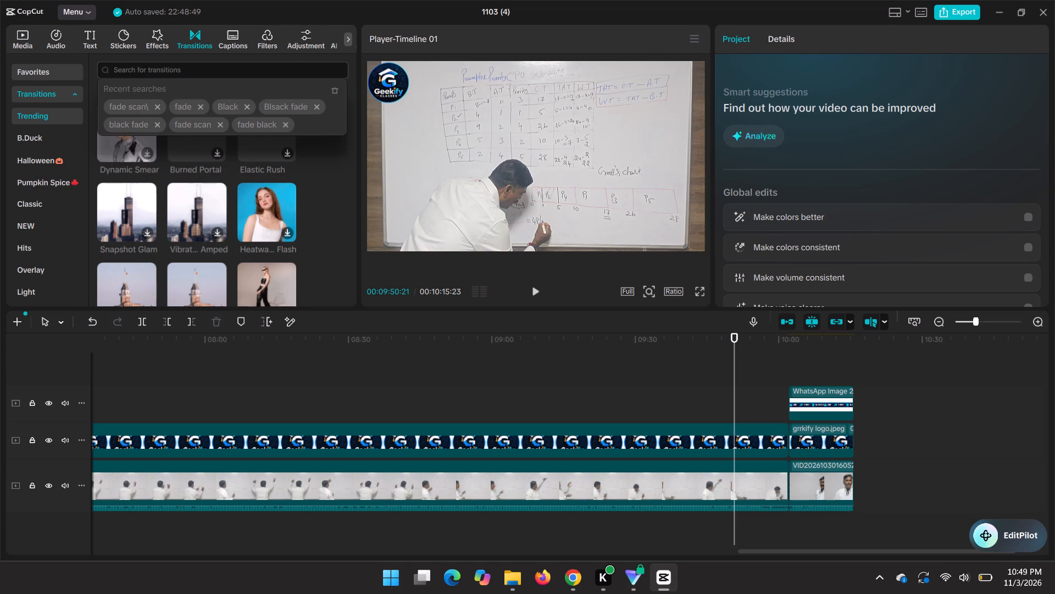
text(fa)
text(de)
key(space)
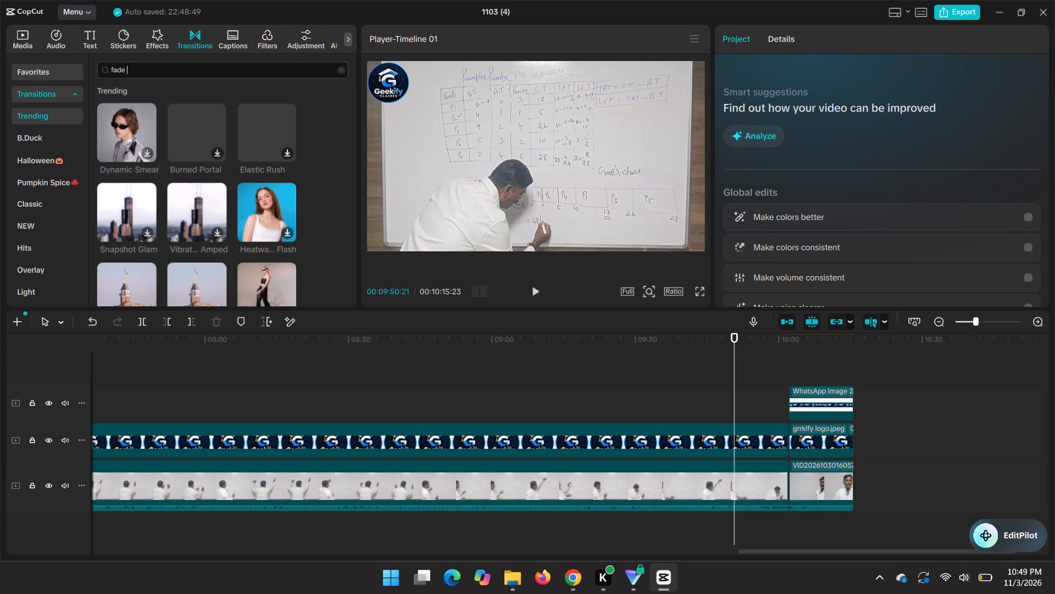
text(scan)
key(Return)
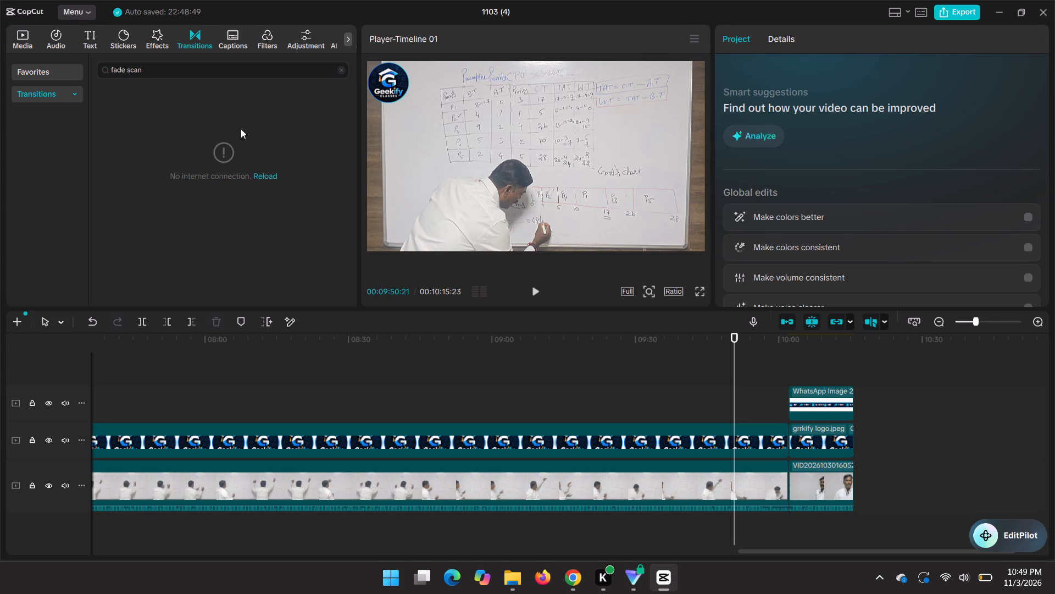
click(265, 174)
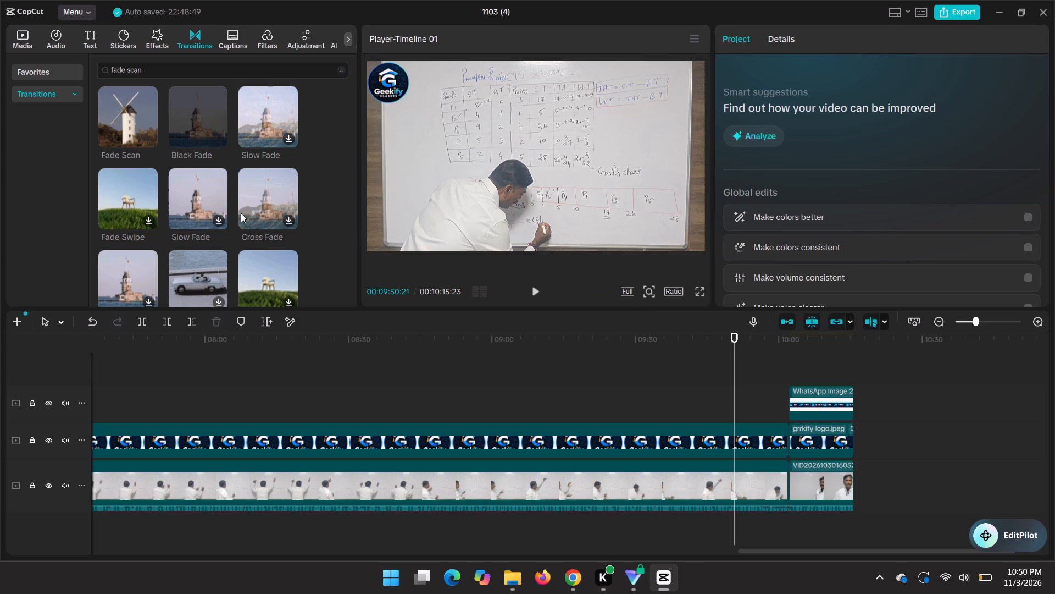
drag(124, 108, 525, 366)
drag(525, 366, 785, 481)
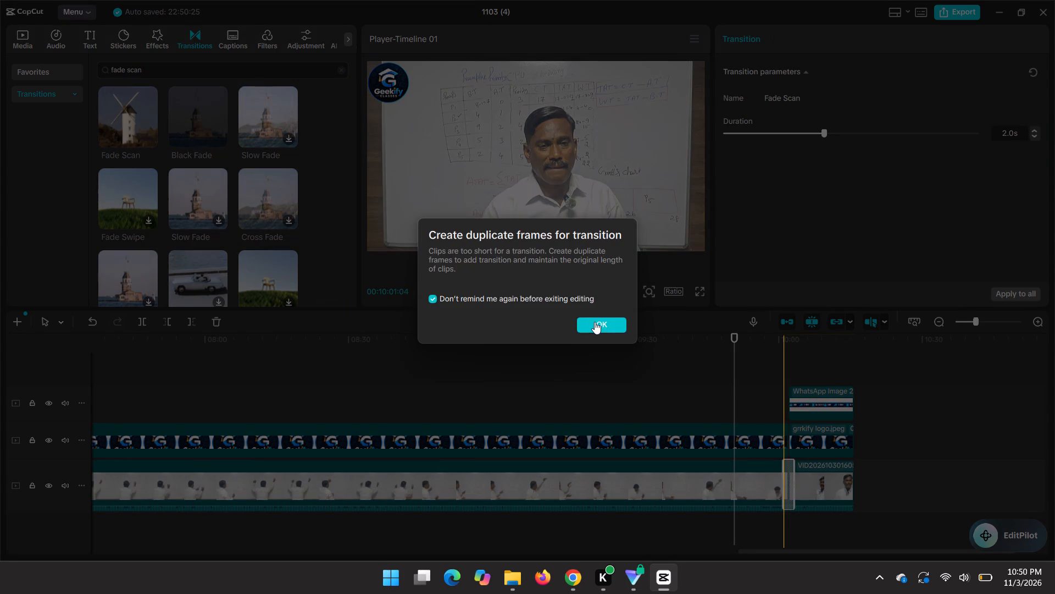
click(595, 322)
Add the Fade Scan transition between the lecture's logo overlay and the closing clip's logo overlay.
drag(124, 117, 296, 239)
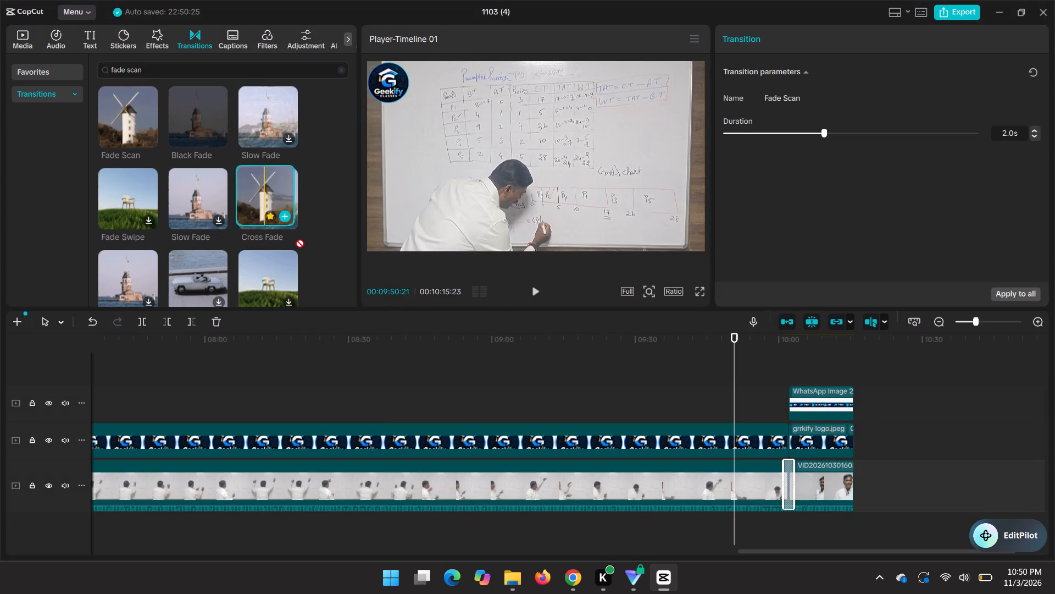
drag(296, 239, 786, 443)
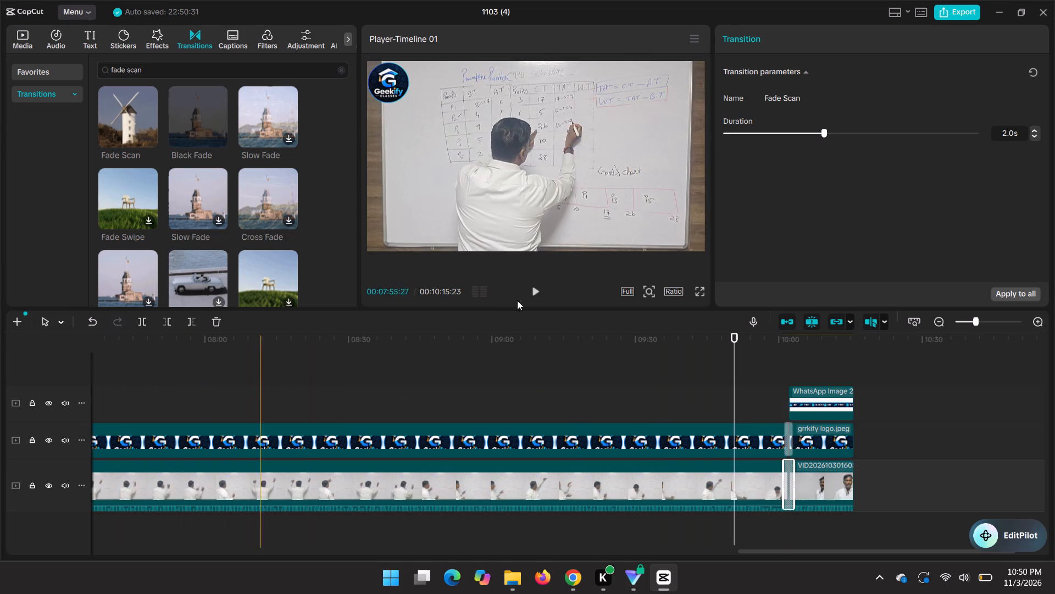
click(684, 364)
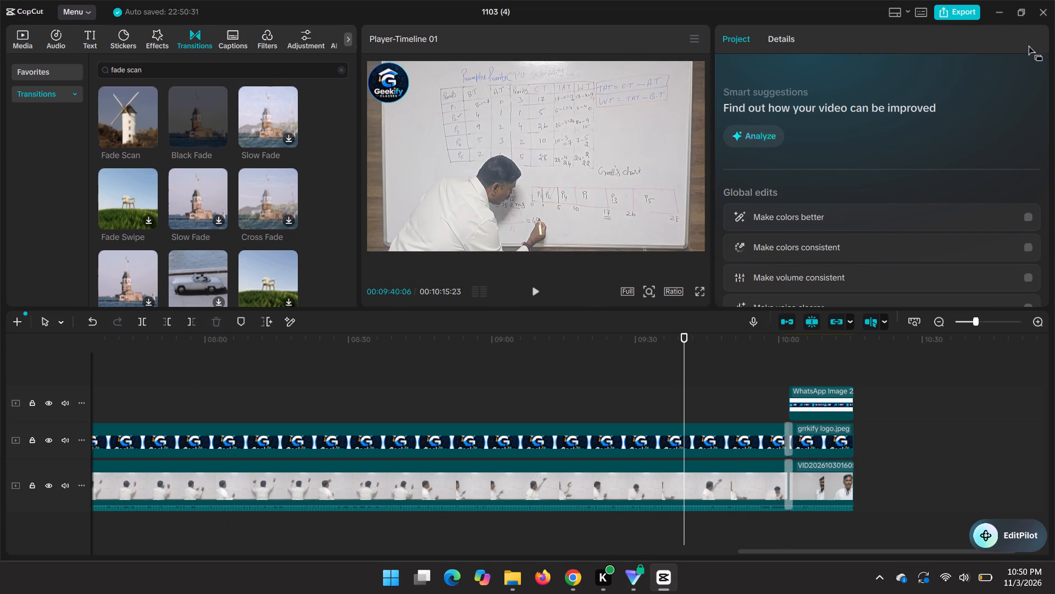
Close the Preemptive Priority lecture project and create a new project.
click(1039, 9)
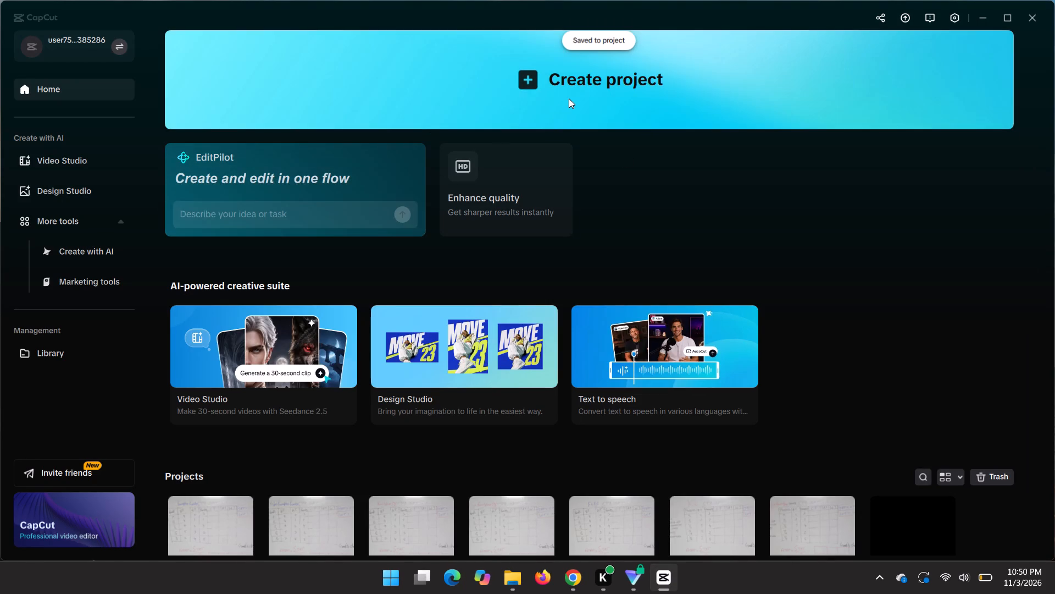
click(569, 98)
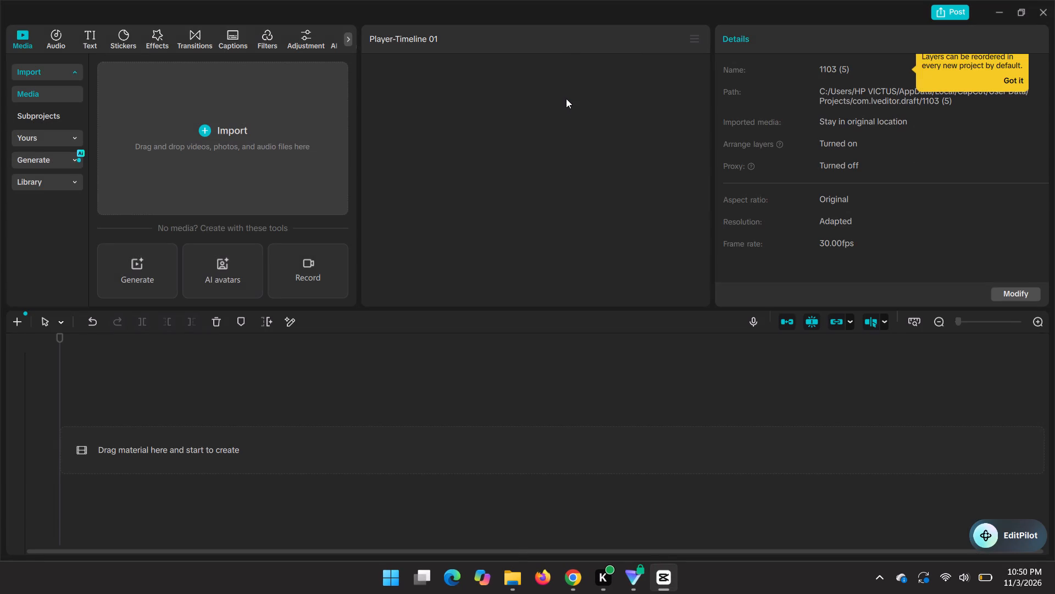
Import the closing clip VID20261030160520.mp4 from the os playlist folder into the new project.
click(513, 574)
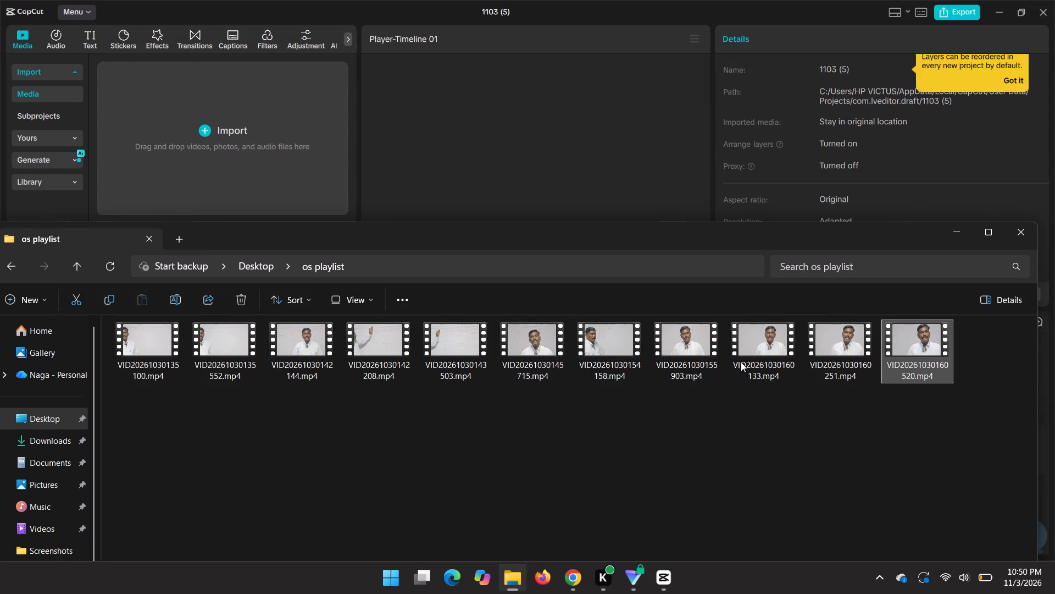
drag(938, 364, 147, 110)
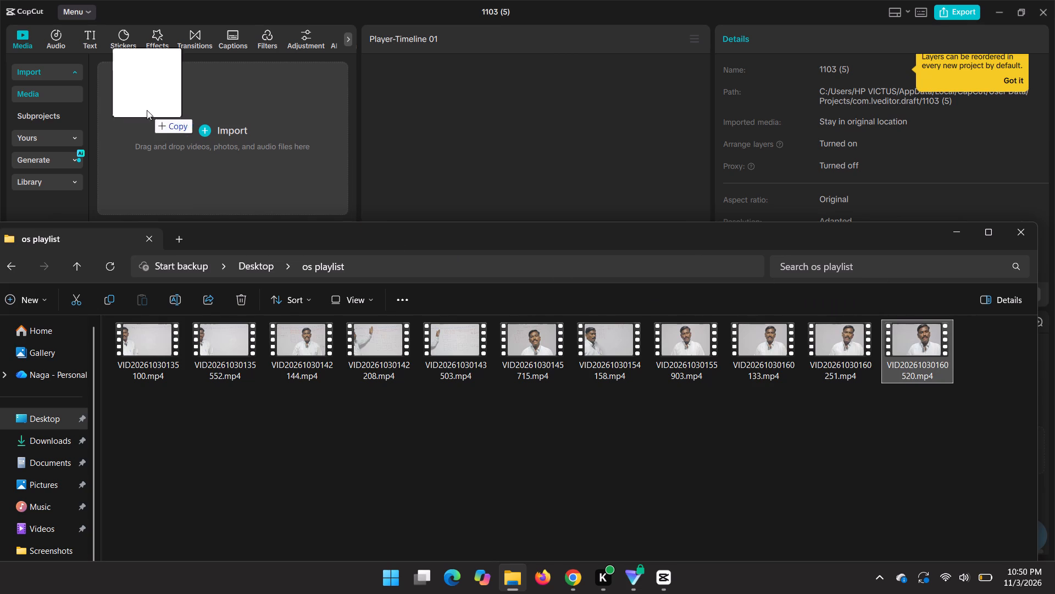
drag(147, 110, 198, 152)
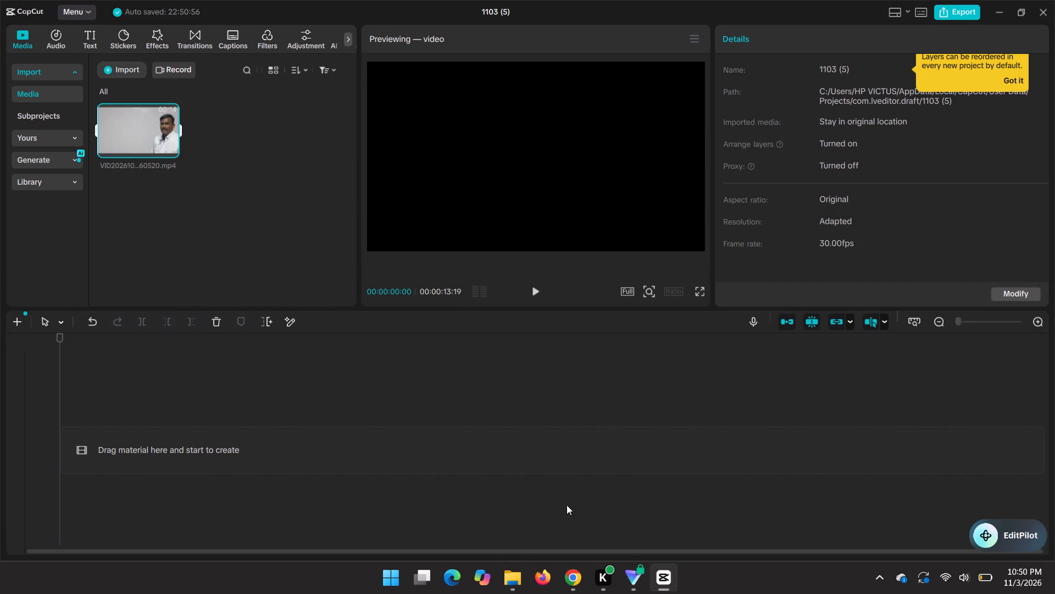
Preview VID20261102155422.mp4 in the os 2.0 folder, and import the following lecture, VID20261102160713.mp4, into the project.
click(510, 577)
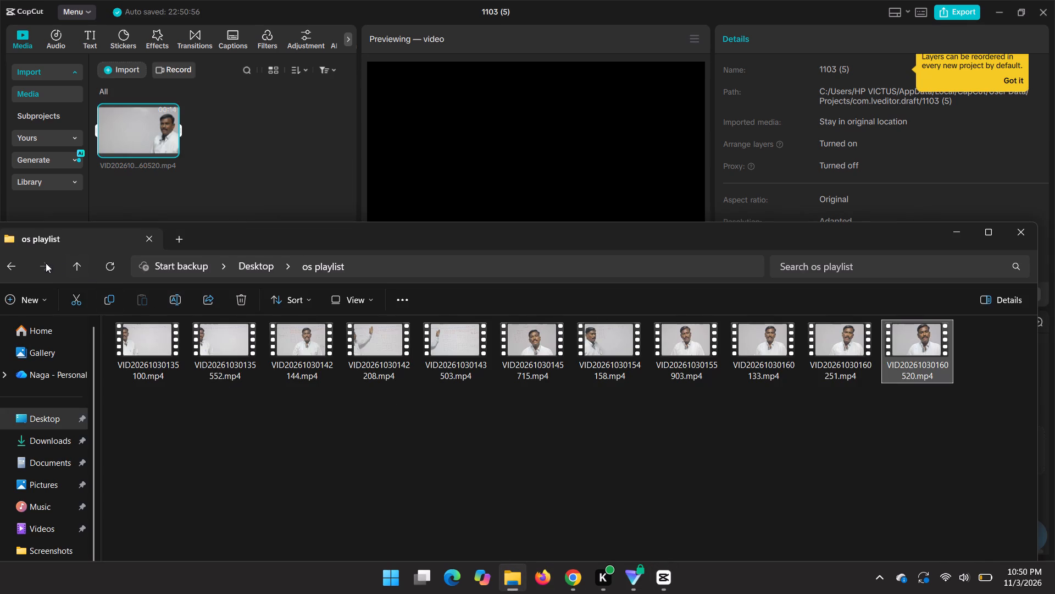
click(14, 265)
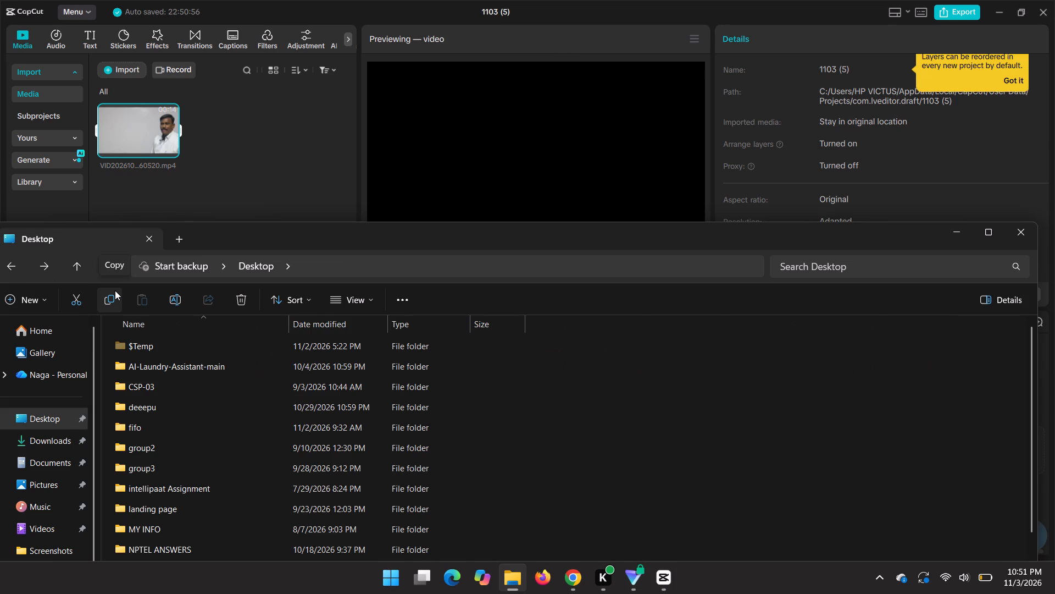
scroll(182, 389, down, 2)
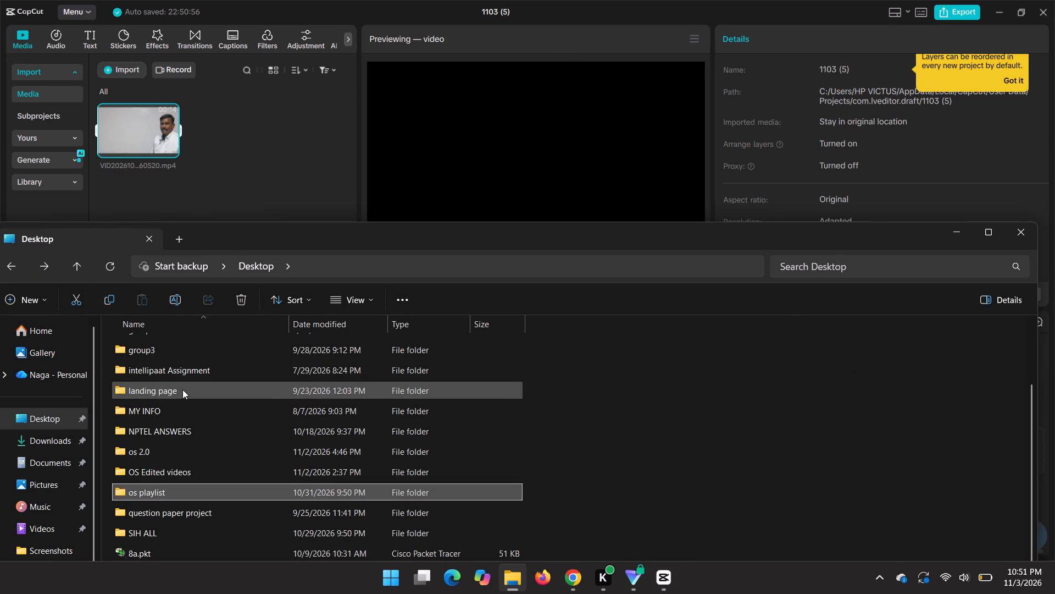
double_click(193, 452)
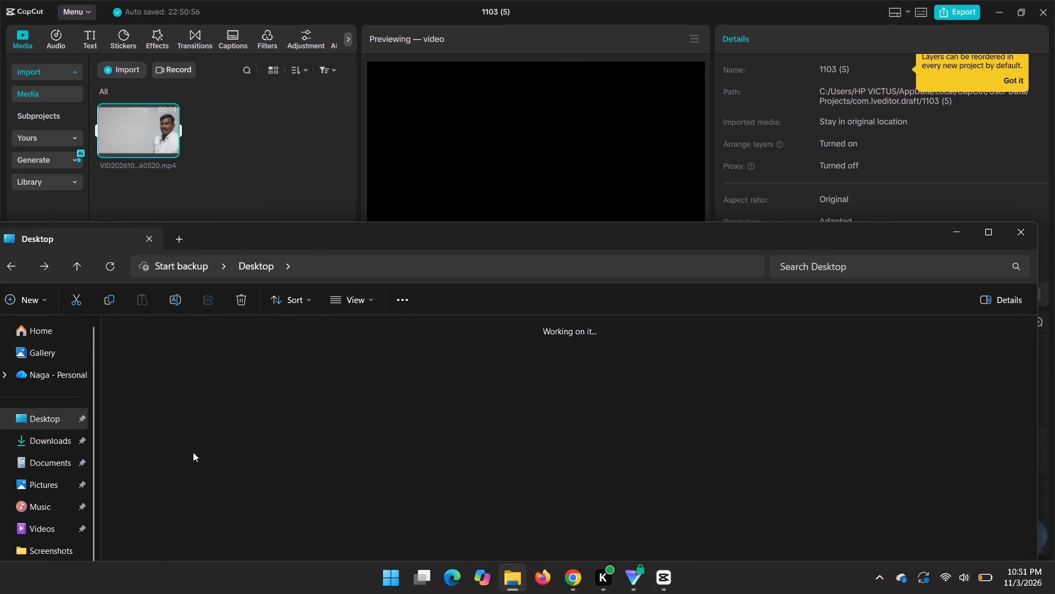
click(314, 468)
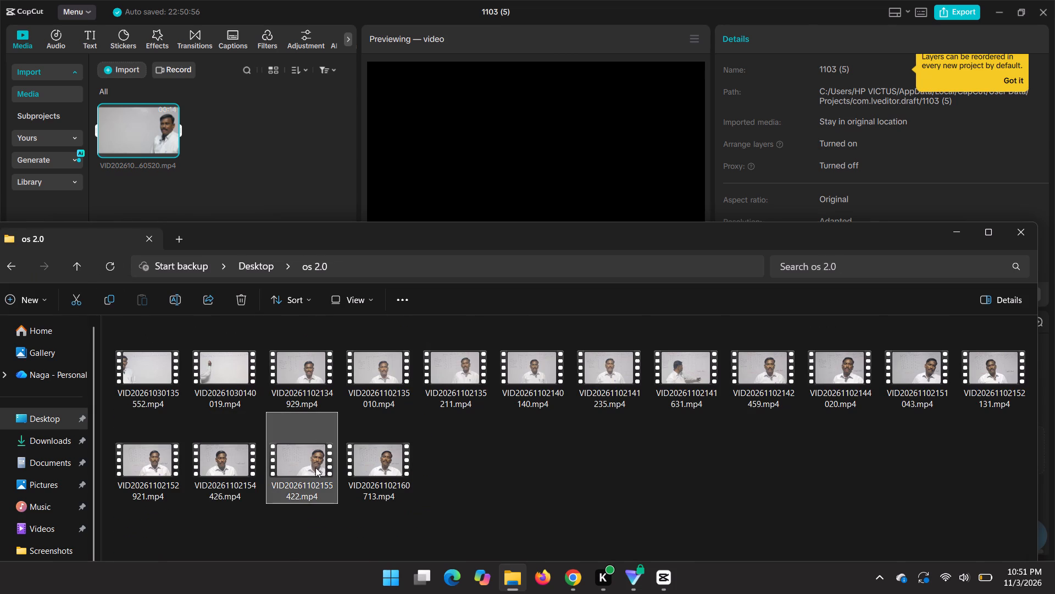
double_click(315, 468)
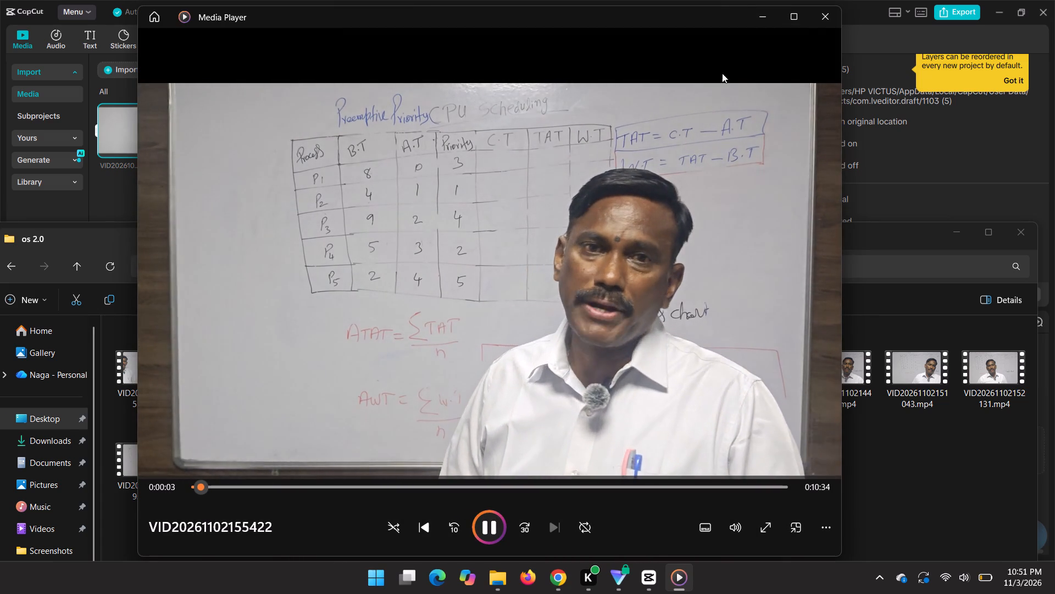
click(823, 17)
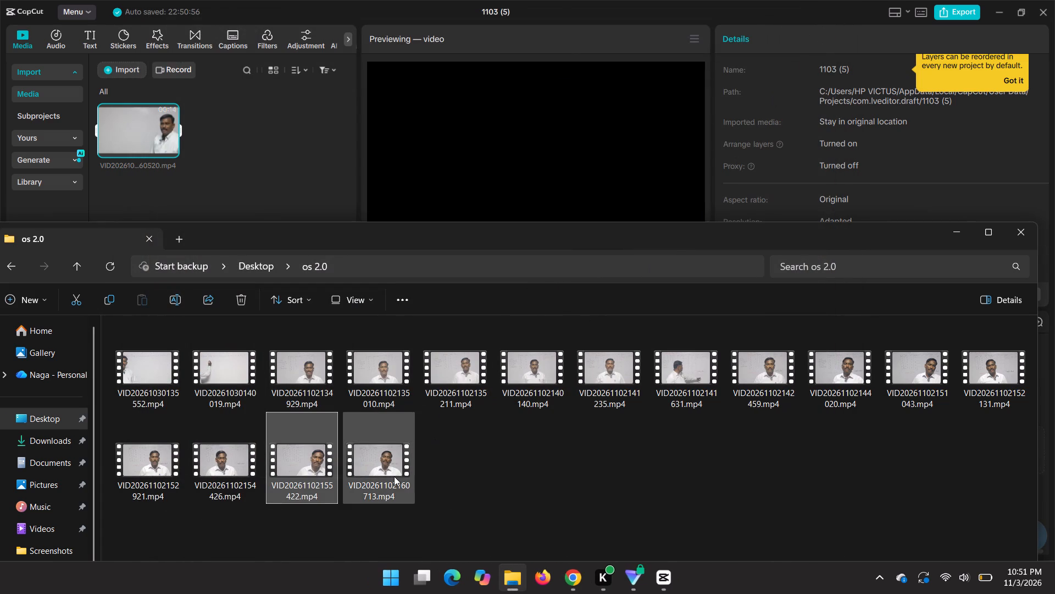
drag(394, 476, 227, 163)
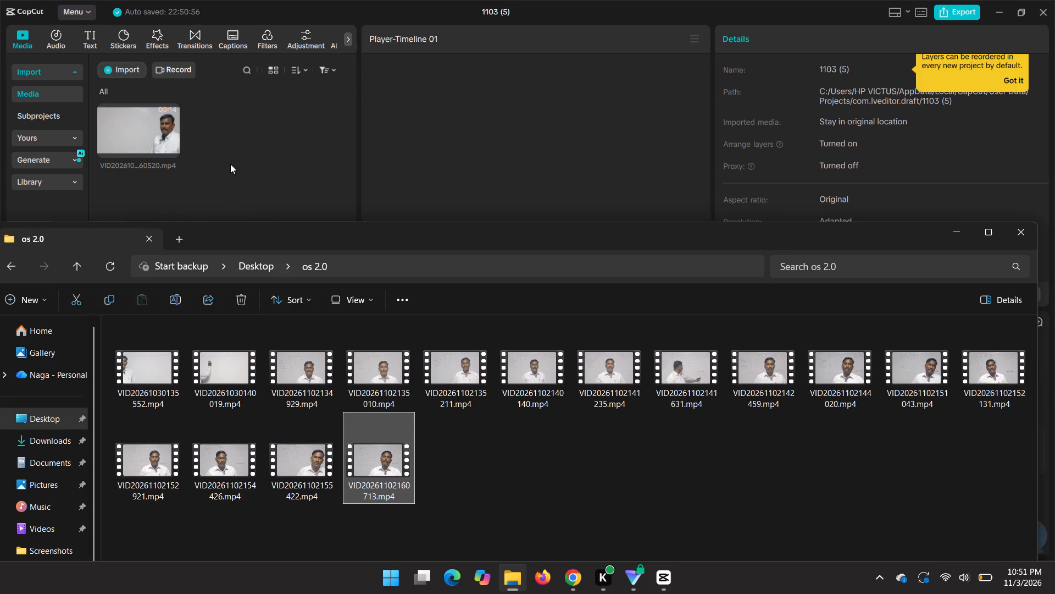
drag(295, 358, 612, 388)
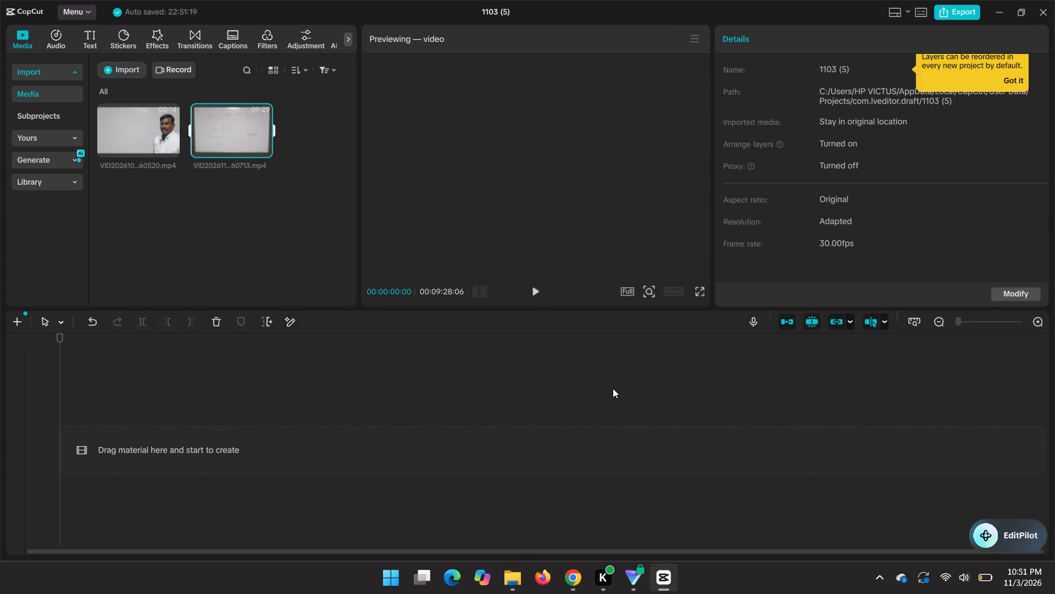
Close the new project and reopen project 1103 (4).
click(1037, 7)
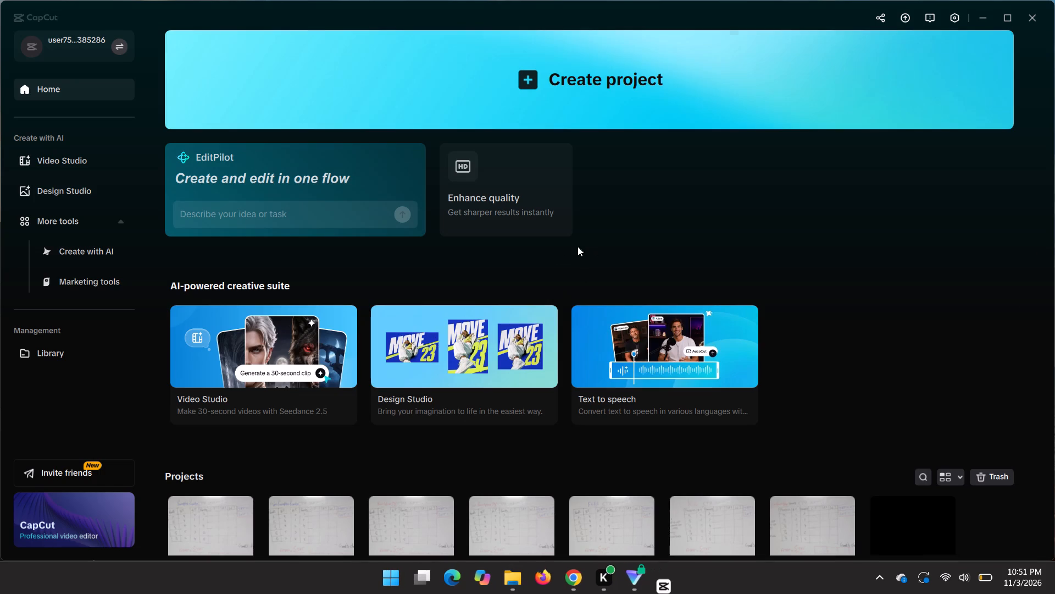
scroll(357, 370, down, 5)
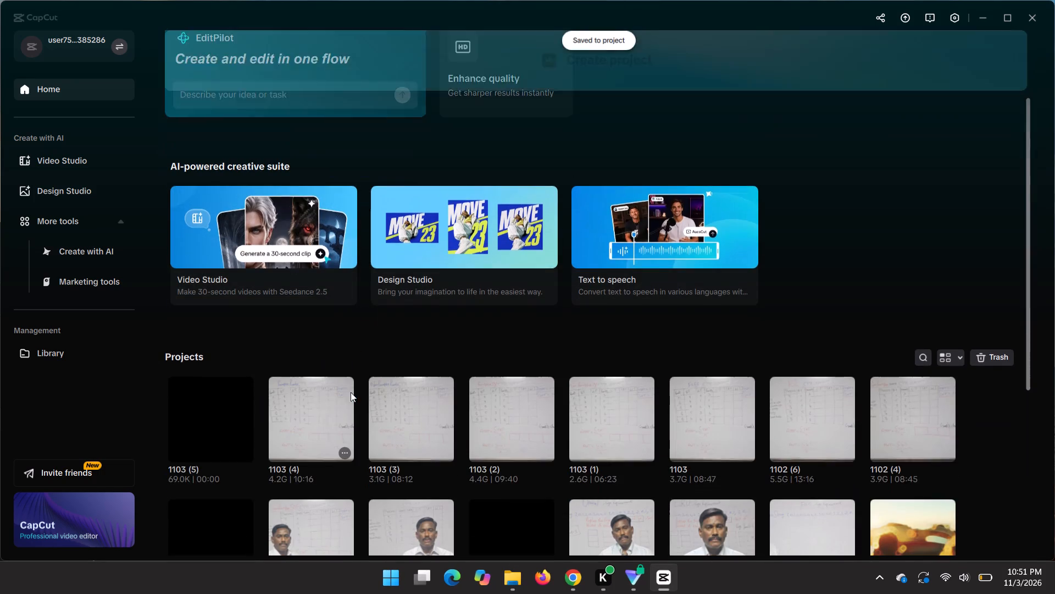
double_click(305, 422)
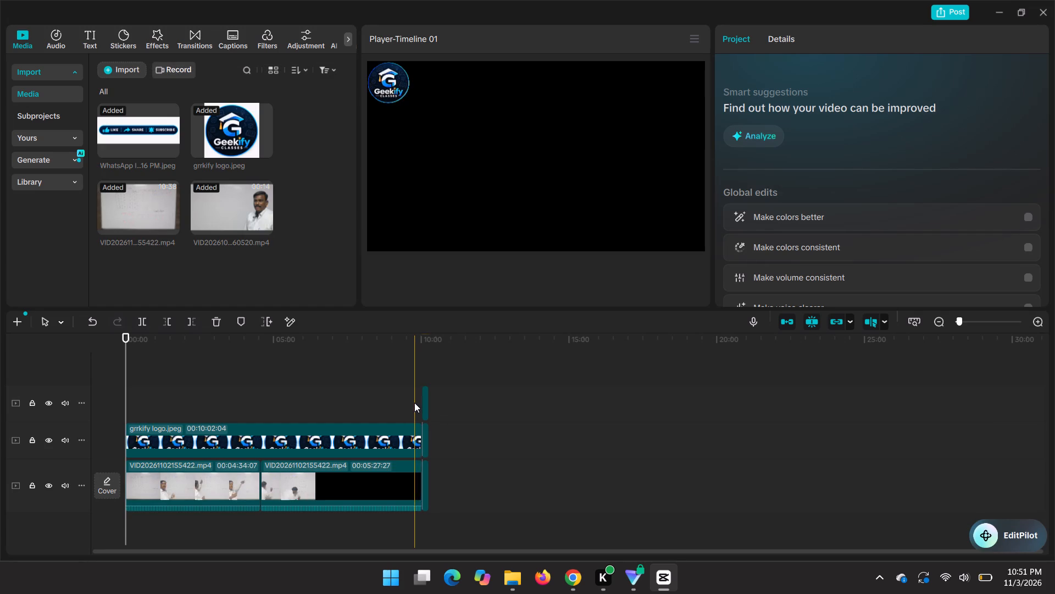
Play the timeline from several points across both lecture clips to check the picture in the preview.
click(141, 398)
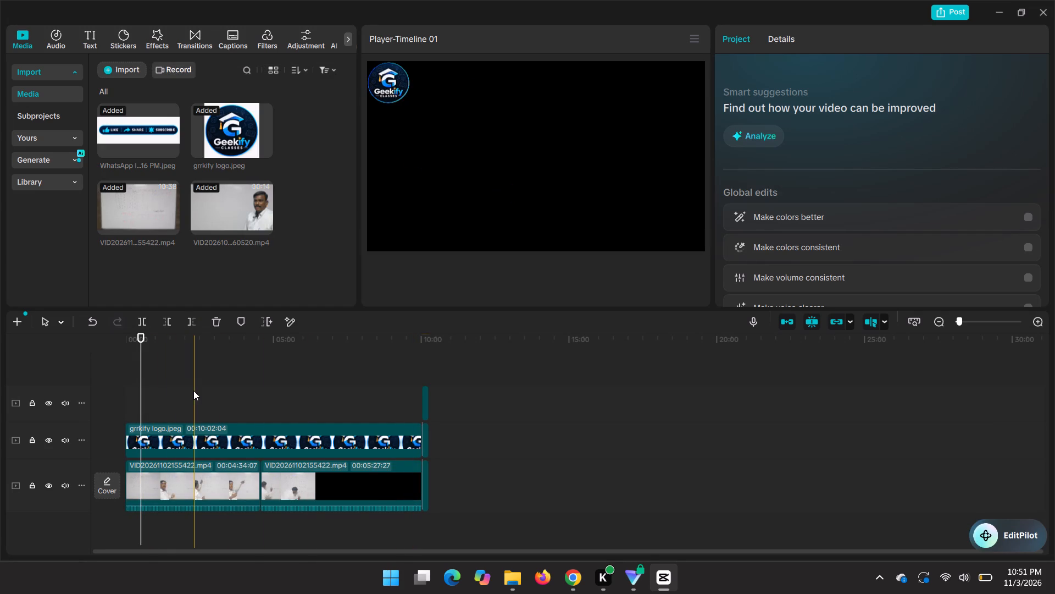
text(b)
key(space)
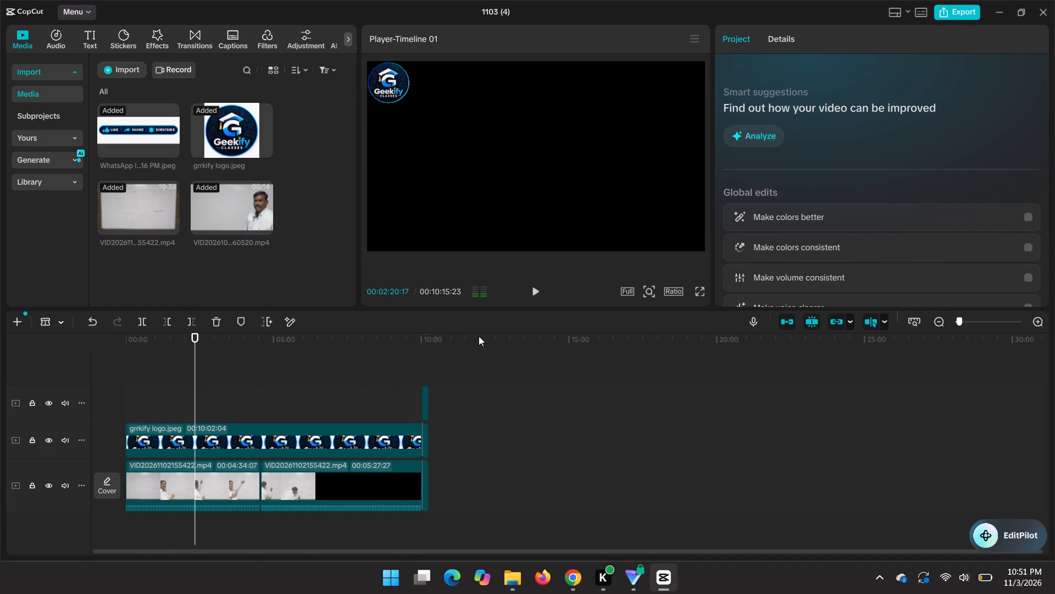
click(545, 190)
click(545, 190)
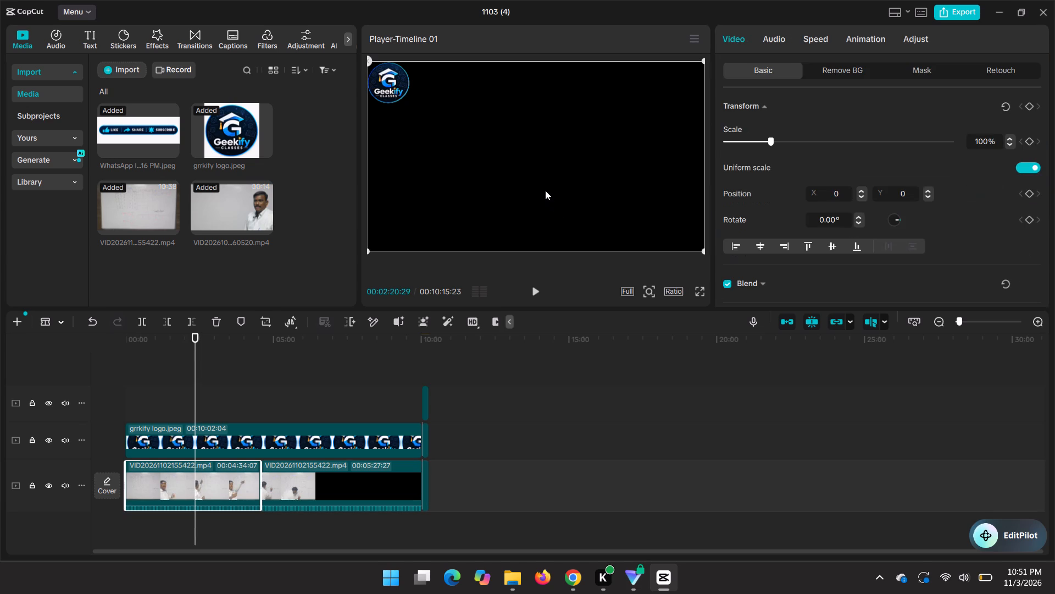
scroll(543, 196, right, 3)
click(381, 384)
key(space)
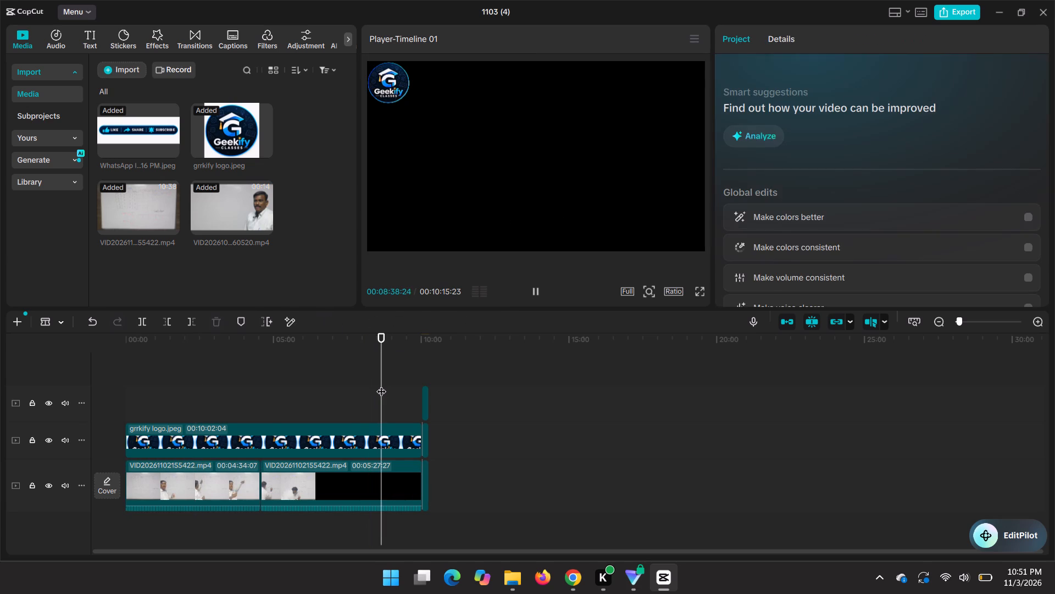
click(272, 361)
key(space)
click(153, 382)
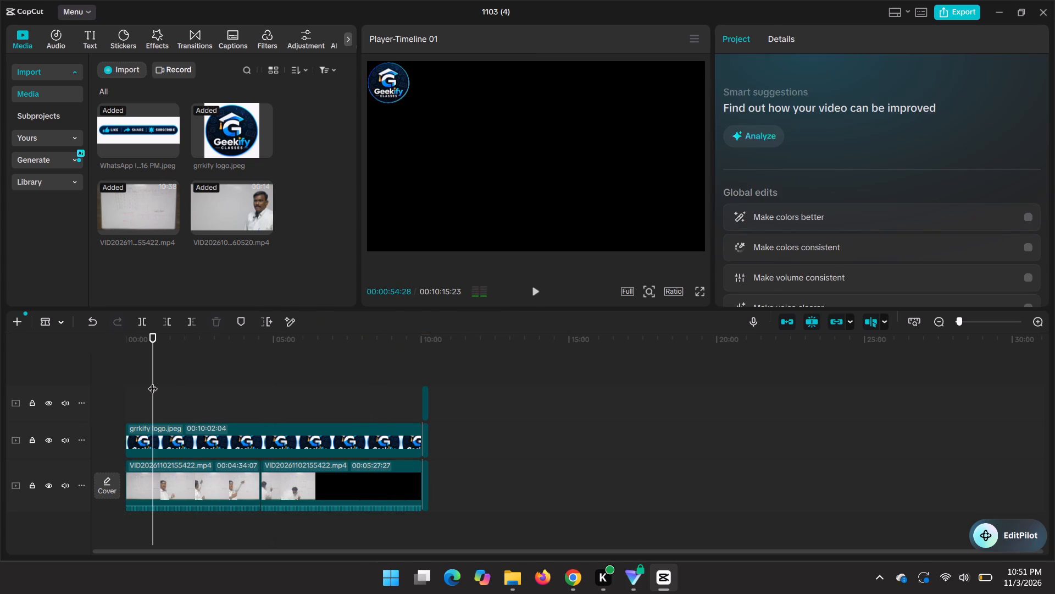
key(space)
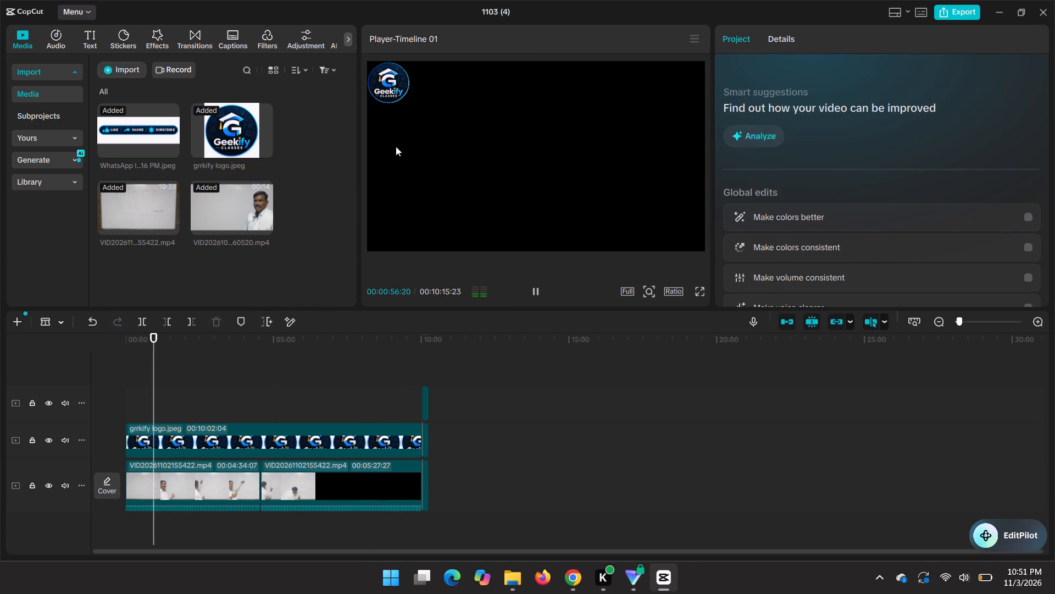
click(401, 141)
double_click(434, 145)
click(434, 145)
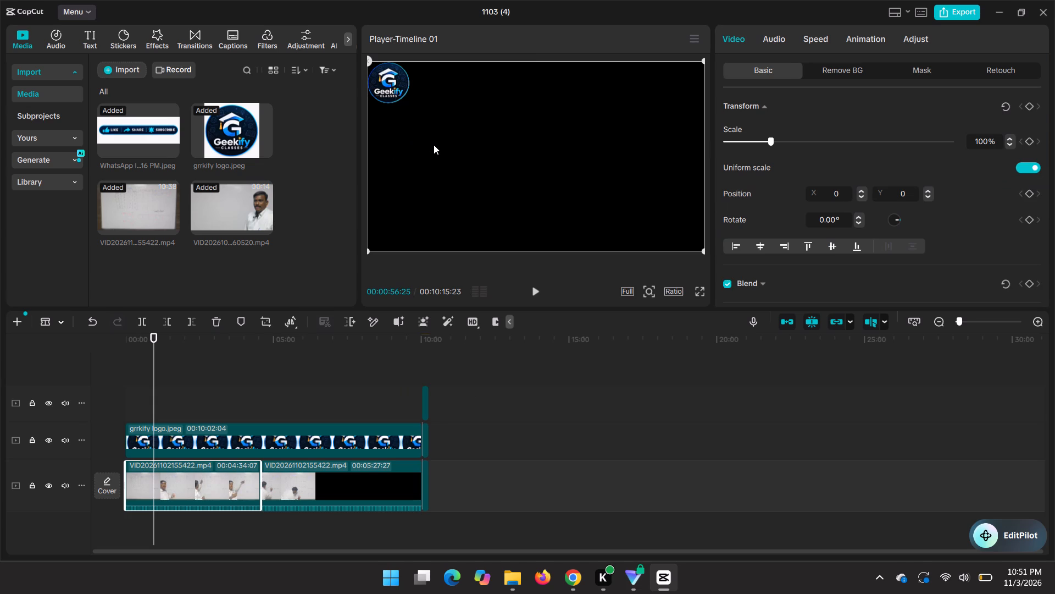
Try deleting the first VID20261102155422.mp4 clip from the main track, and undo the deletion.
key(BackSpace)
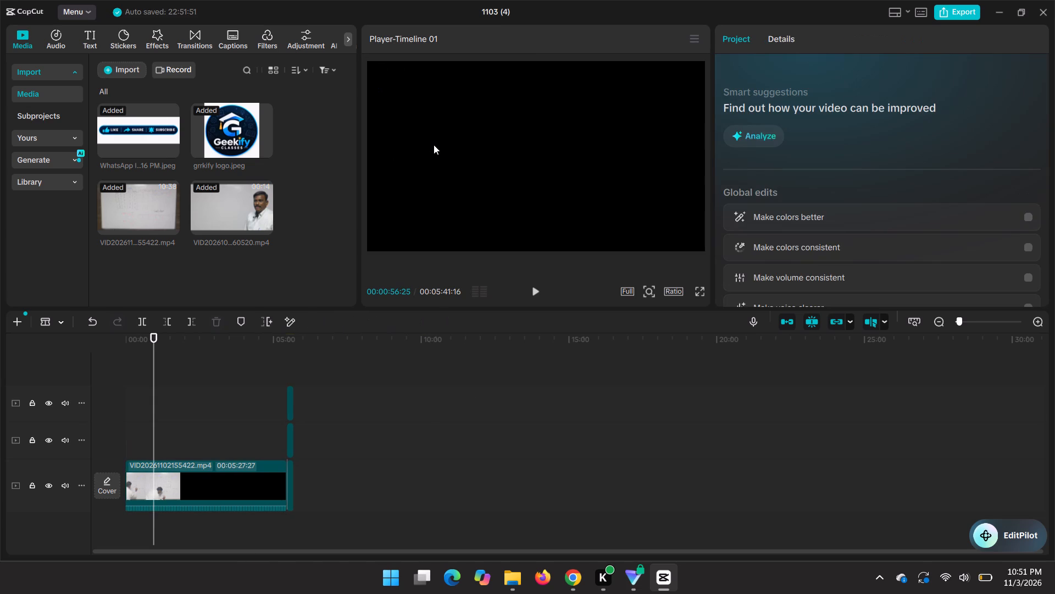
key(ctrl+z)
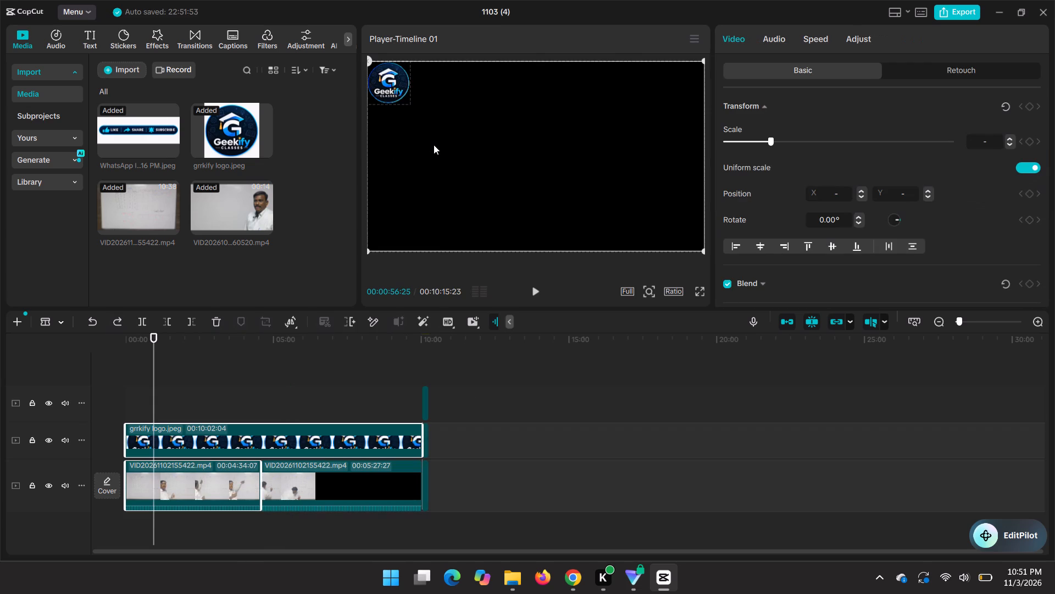
Switch back to the Select tool and play the timeline from its start to check the lecture picture.
click(434, 145)
click(138, 204)
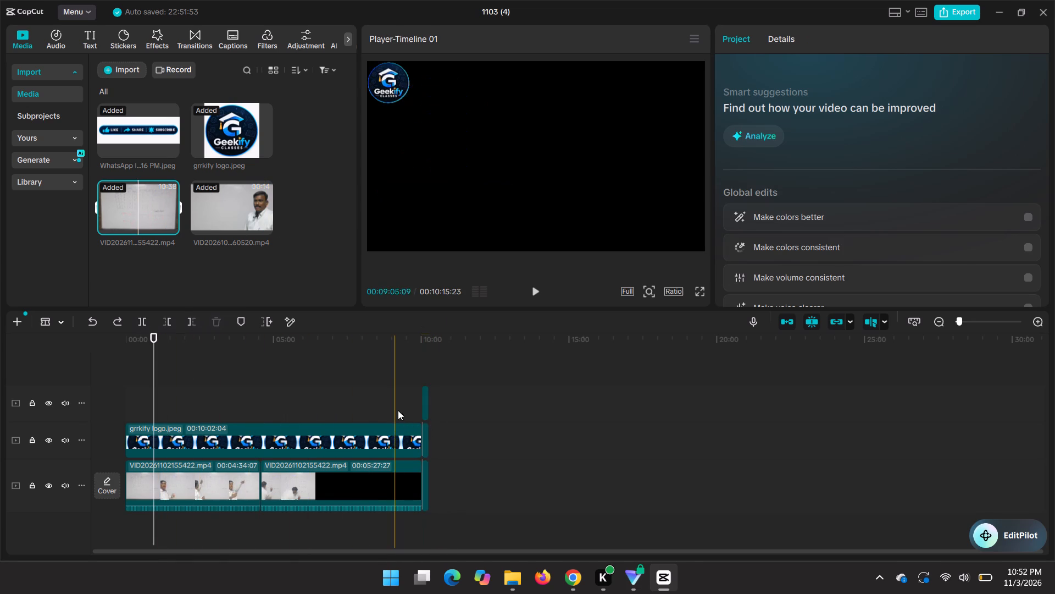
click(63, 320)
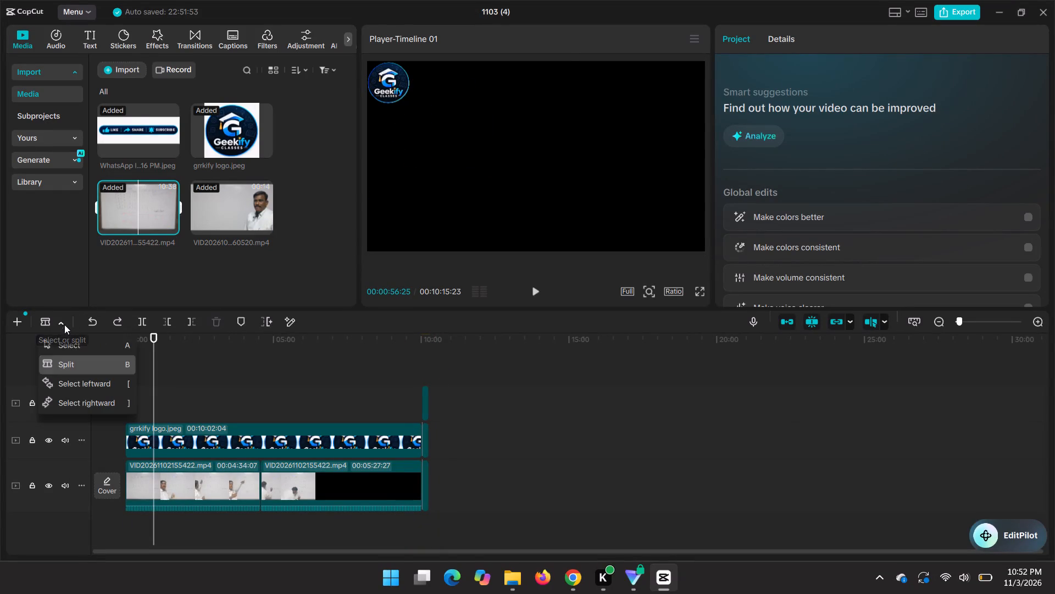
click(64, 345)
drag(150, 356, 110, 357)
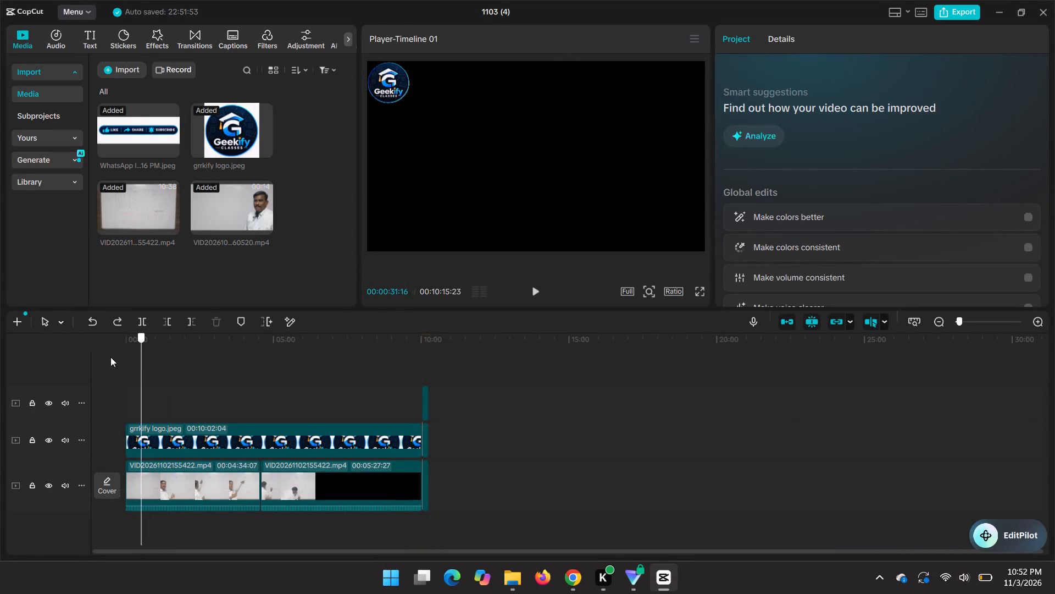
drag(110, 357, 104, 359)
key(space)
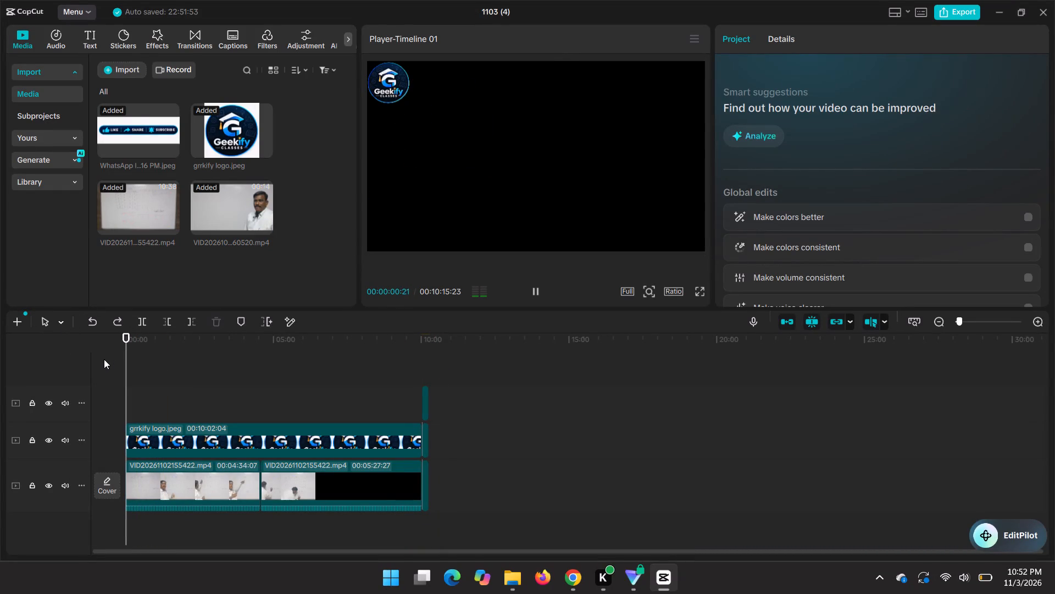
Close project 1103 (4) and reopen it from the project list.
click(1041, 14)
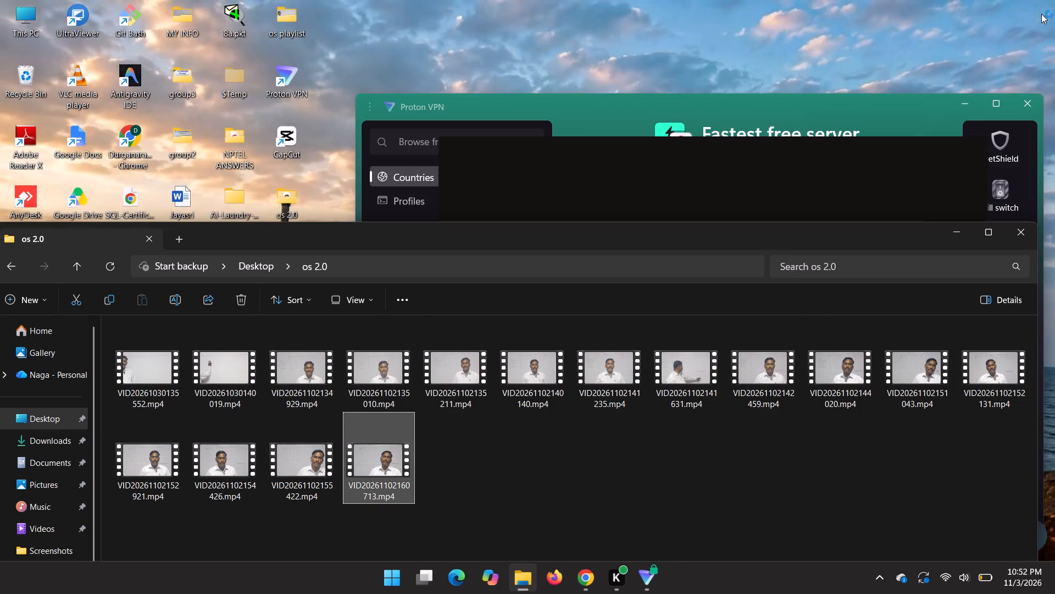
scroll(437, 469, down, 2)
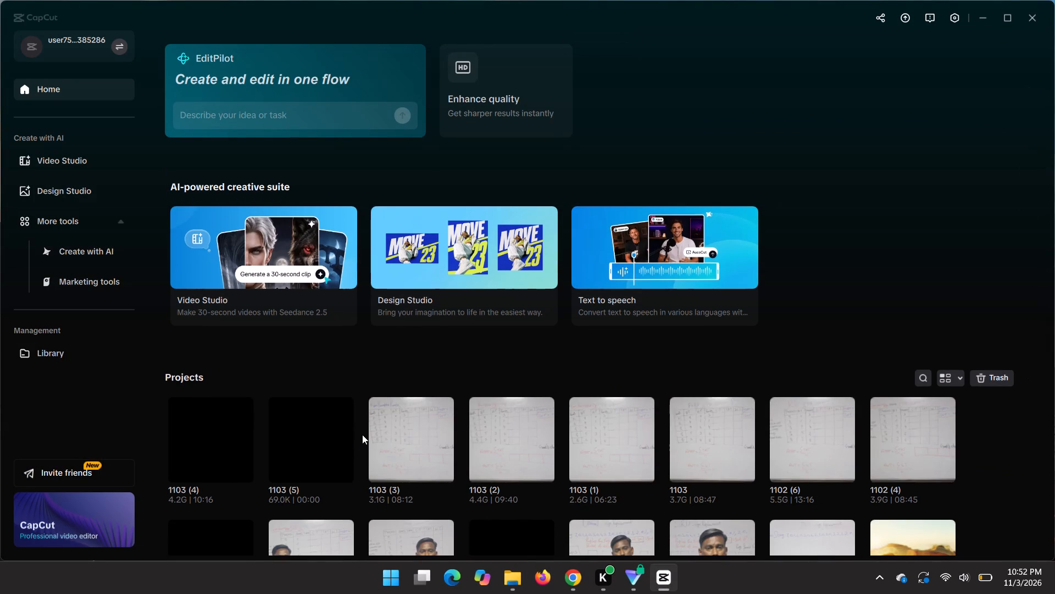
double_click(219, 445)
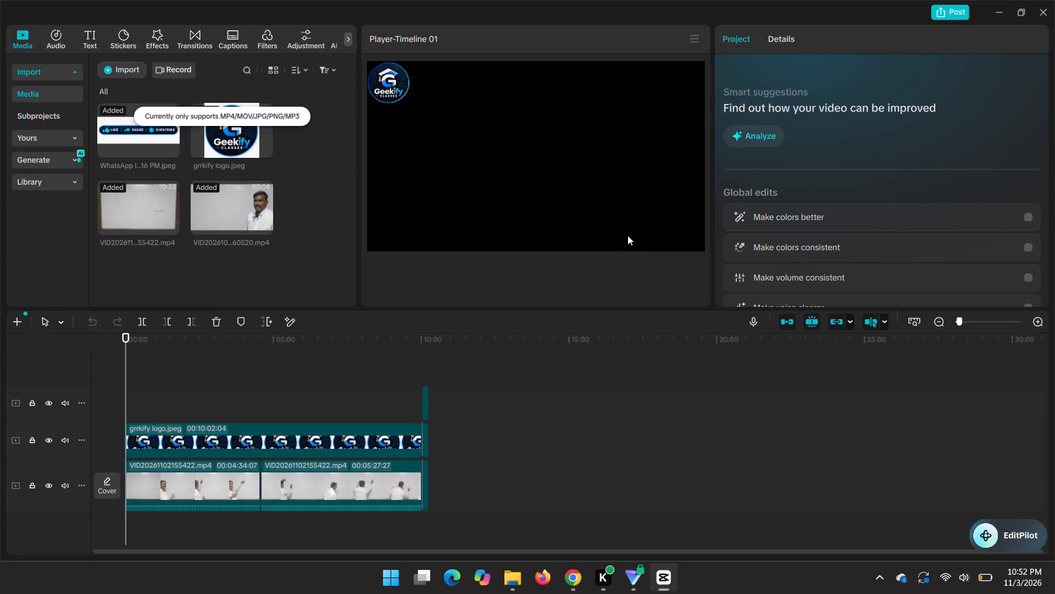
Play the reopened timeline from its start to check the lecture picture in the preview.
key(space)
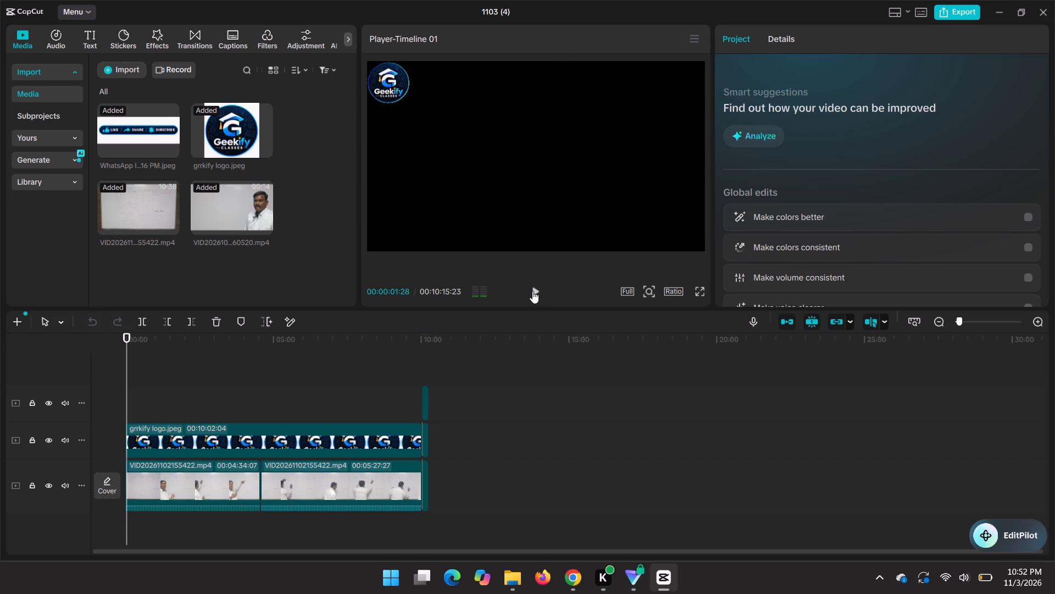
click(531, 291)
click(537, 291)
click(537, 291)
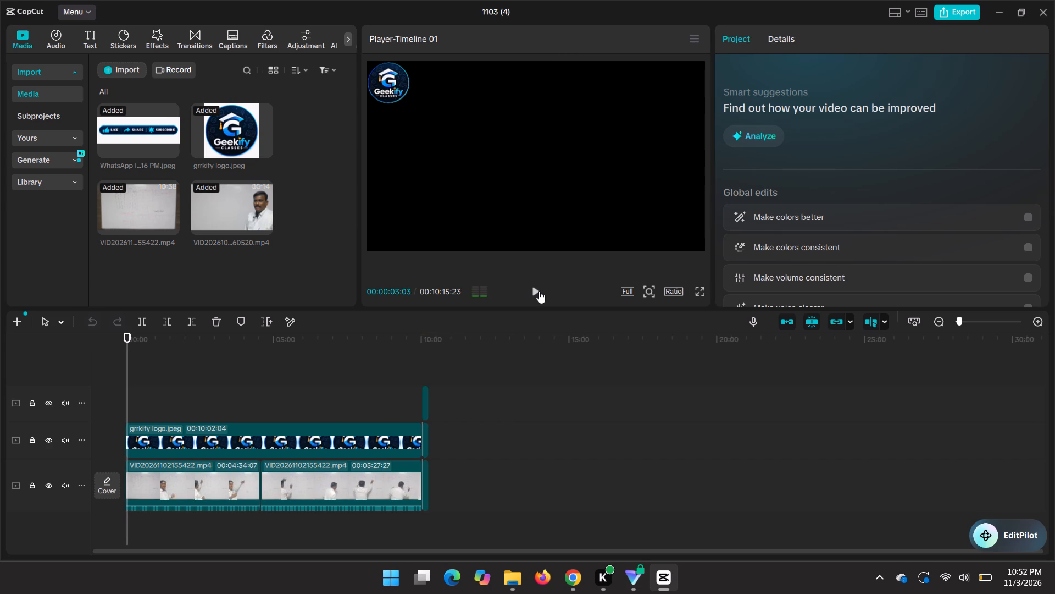
click(539, 291)
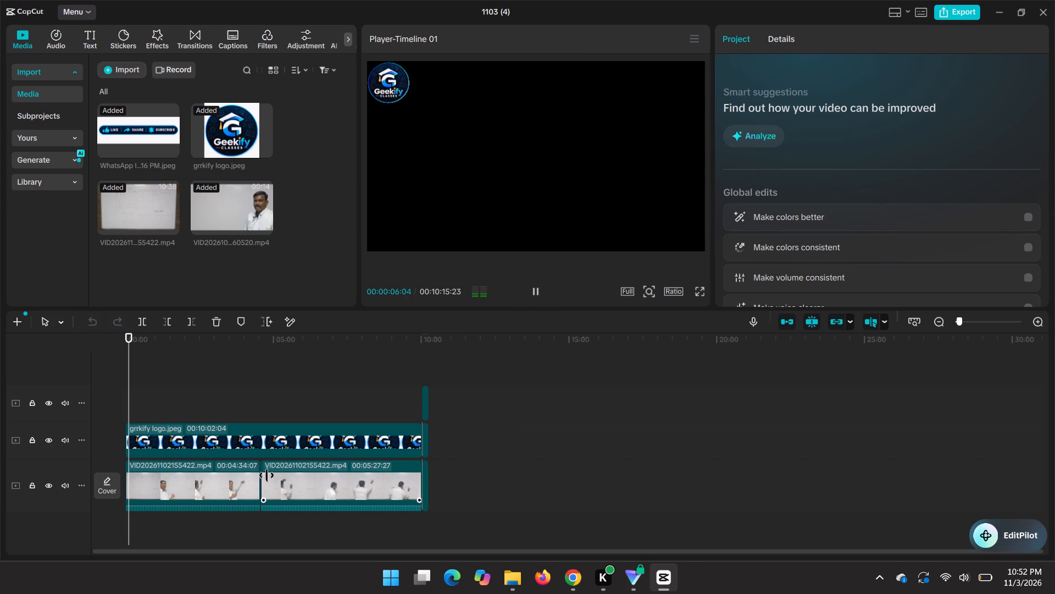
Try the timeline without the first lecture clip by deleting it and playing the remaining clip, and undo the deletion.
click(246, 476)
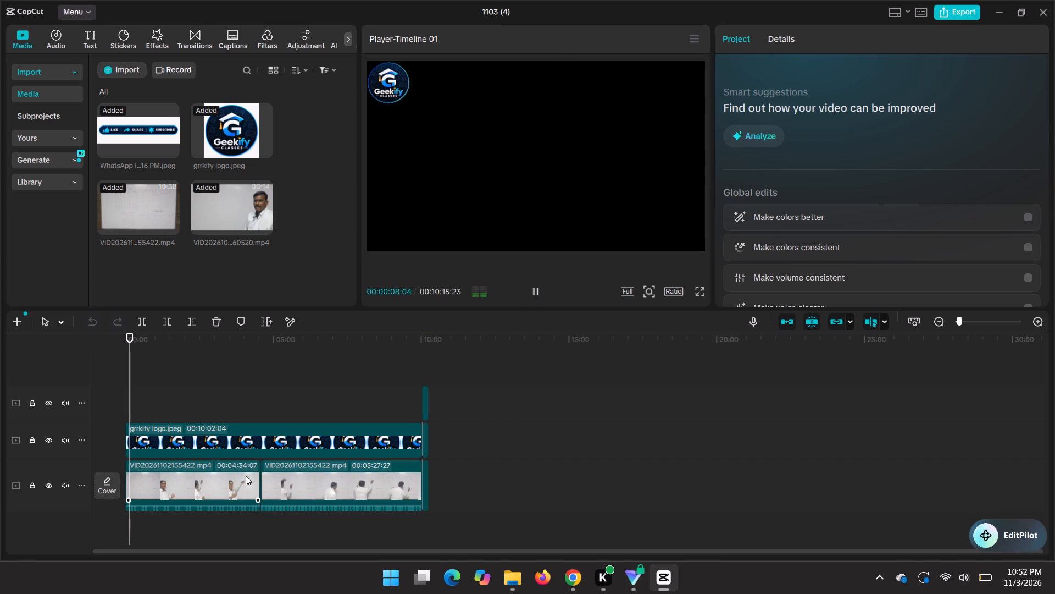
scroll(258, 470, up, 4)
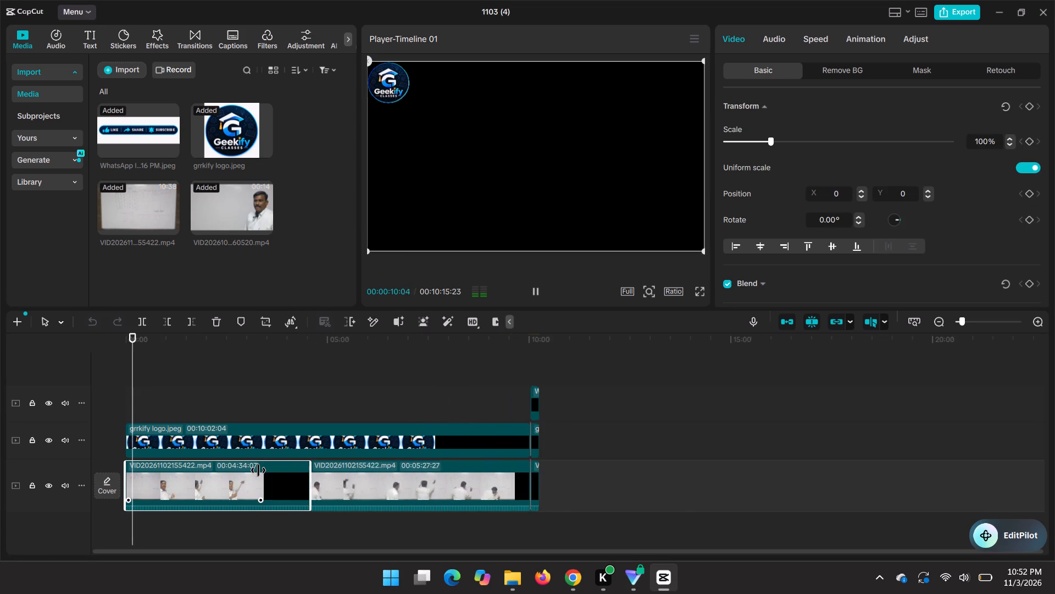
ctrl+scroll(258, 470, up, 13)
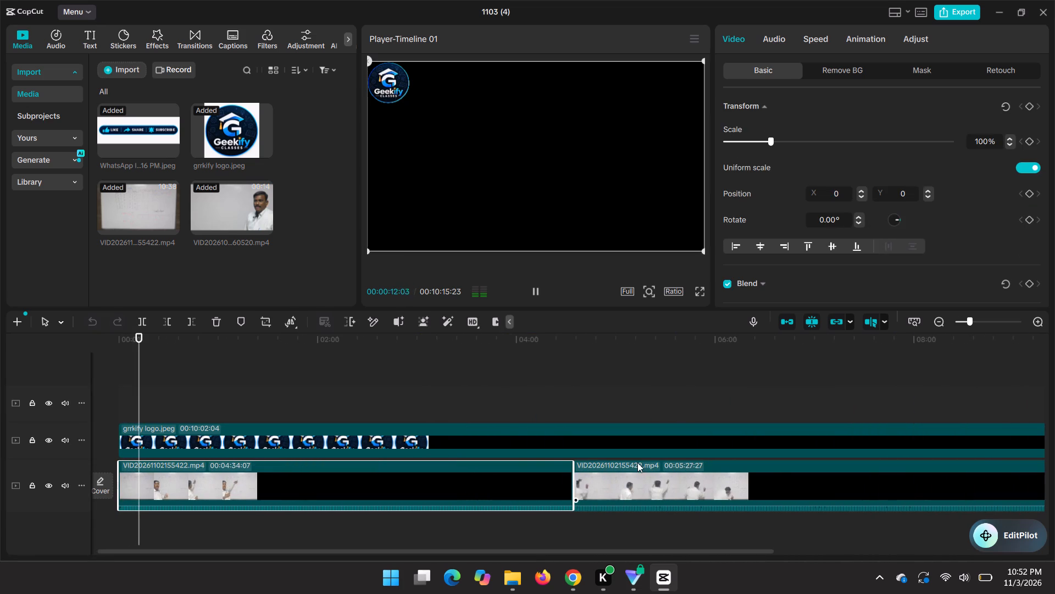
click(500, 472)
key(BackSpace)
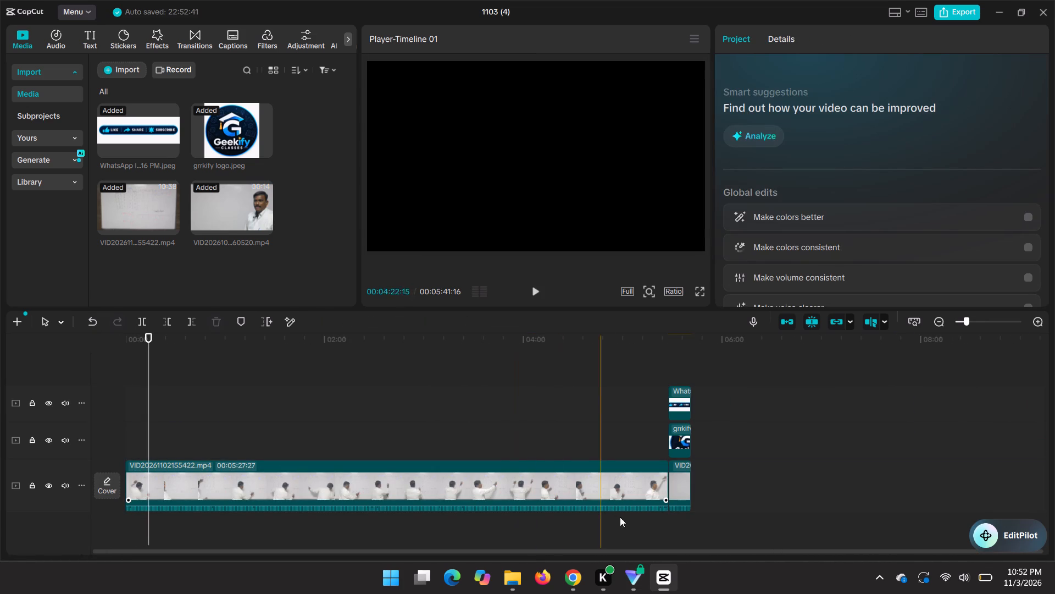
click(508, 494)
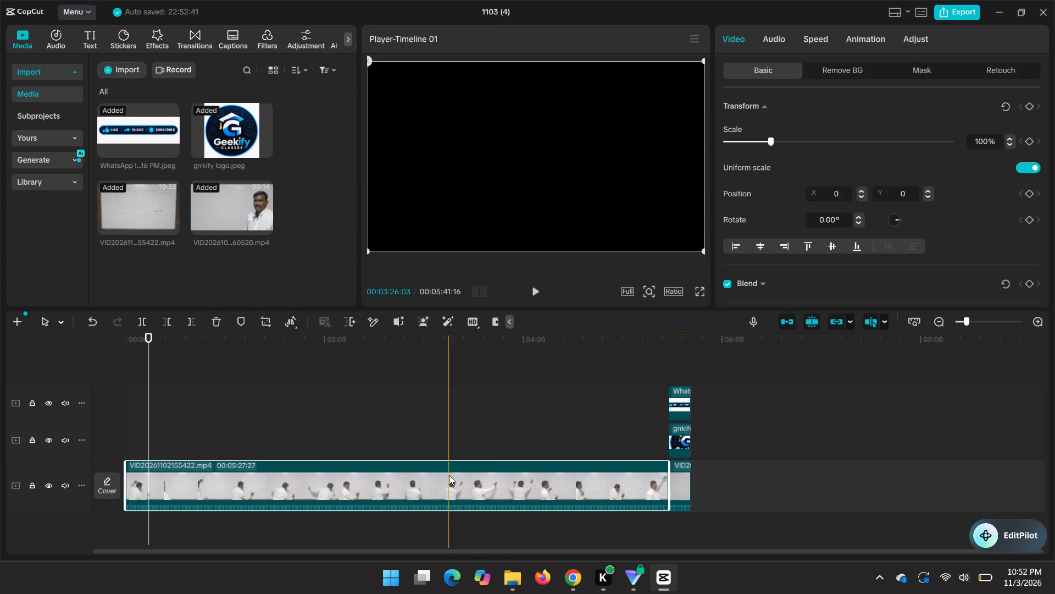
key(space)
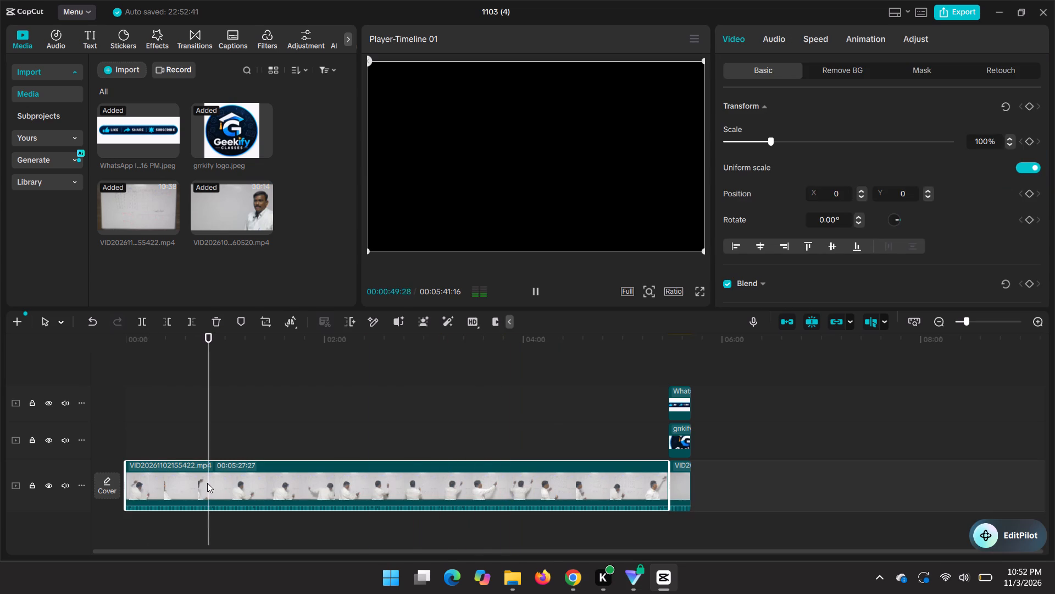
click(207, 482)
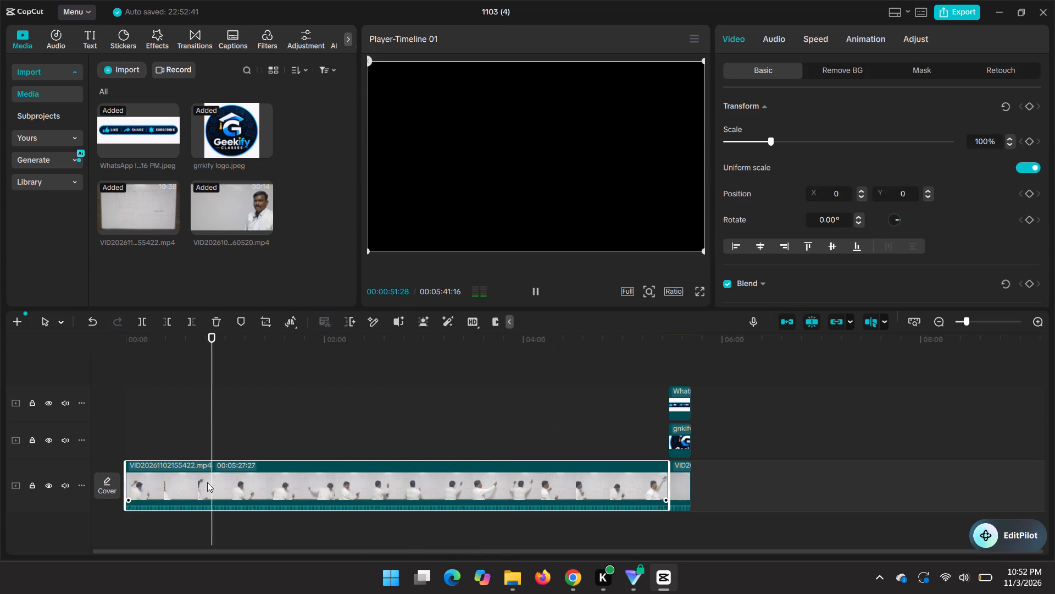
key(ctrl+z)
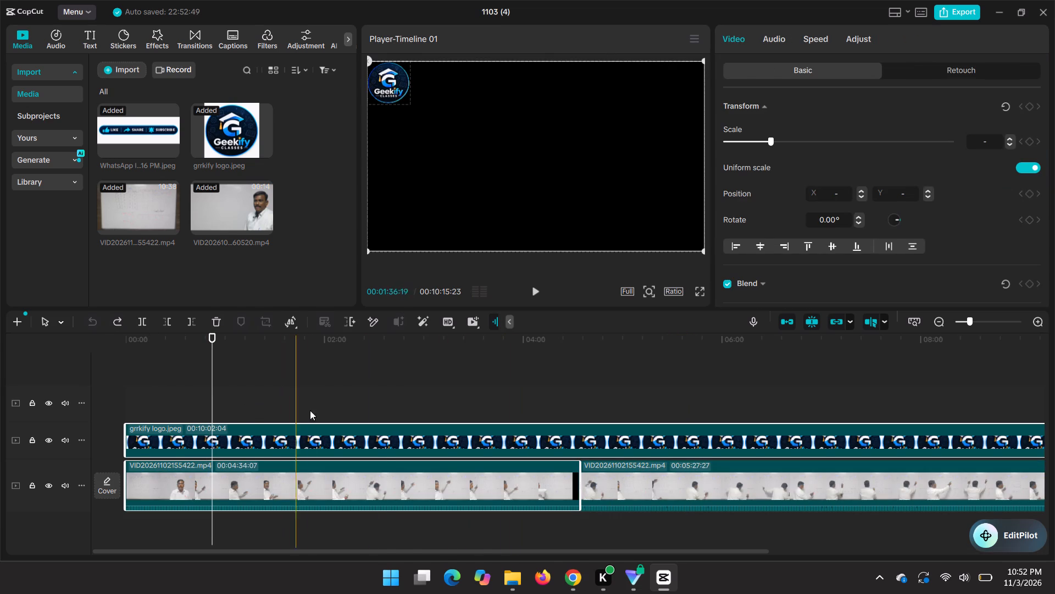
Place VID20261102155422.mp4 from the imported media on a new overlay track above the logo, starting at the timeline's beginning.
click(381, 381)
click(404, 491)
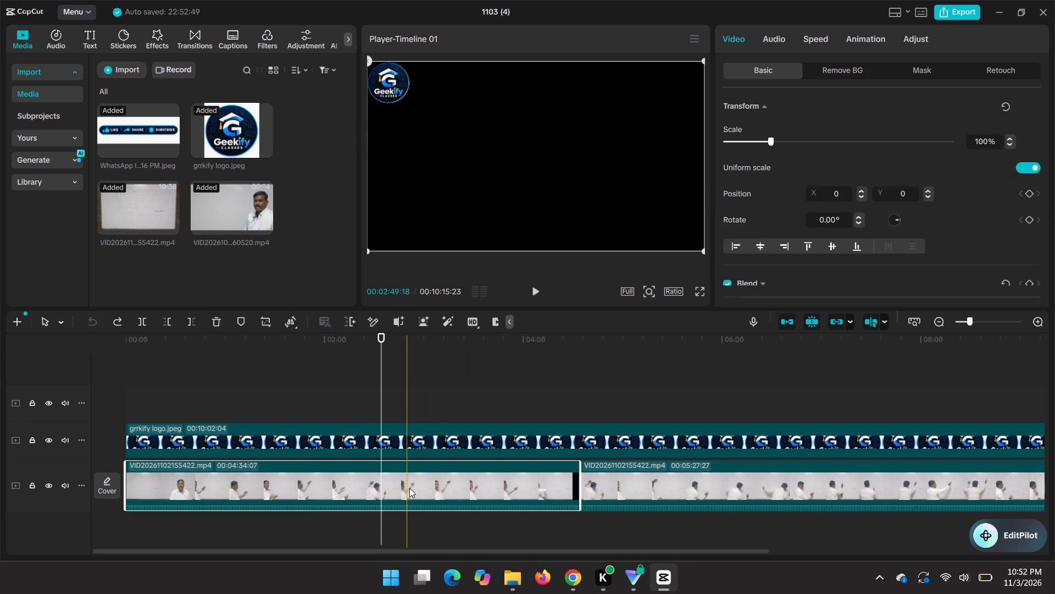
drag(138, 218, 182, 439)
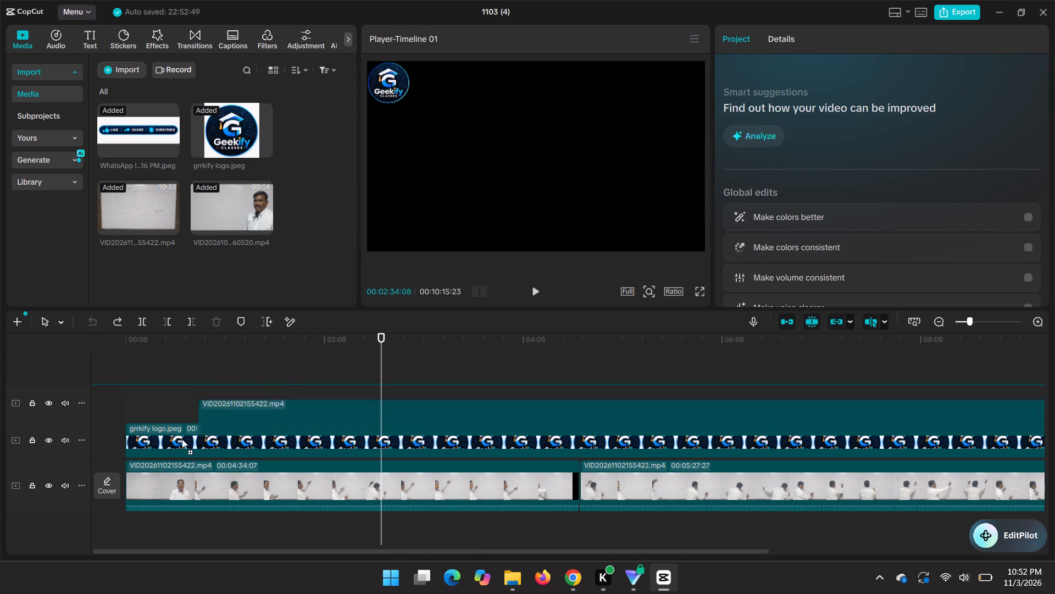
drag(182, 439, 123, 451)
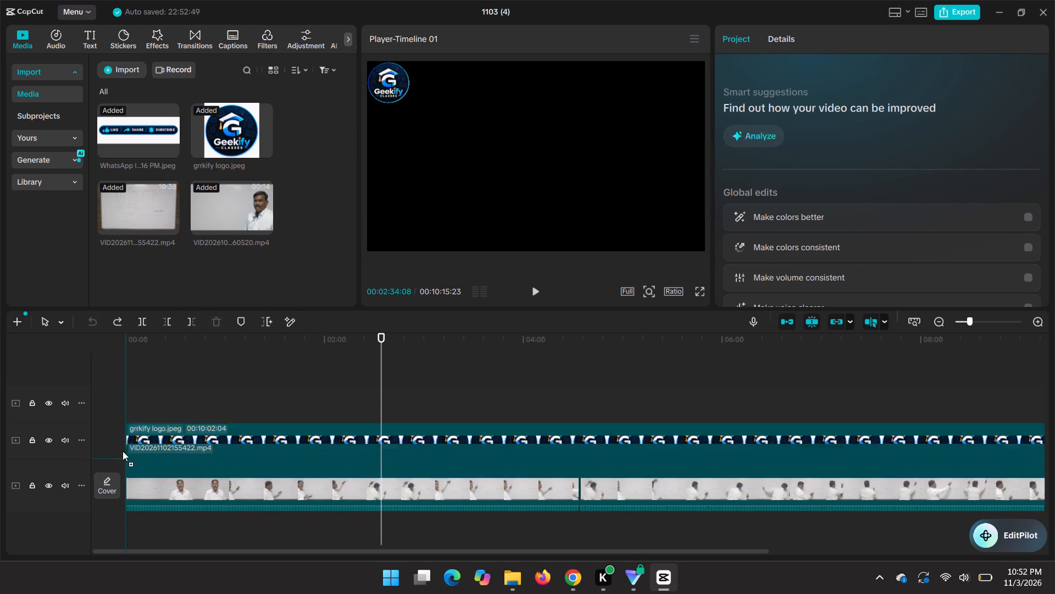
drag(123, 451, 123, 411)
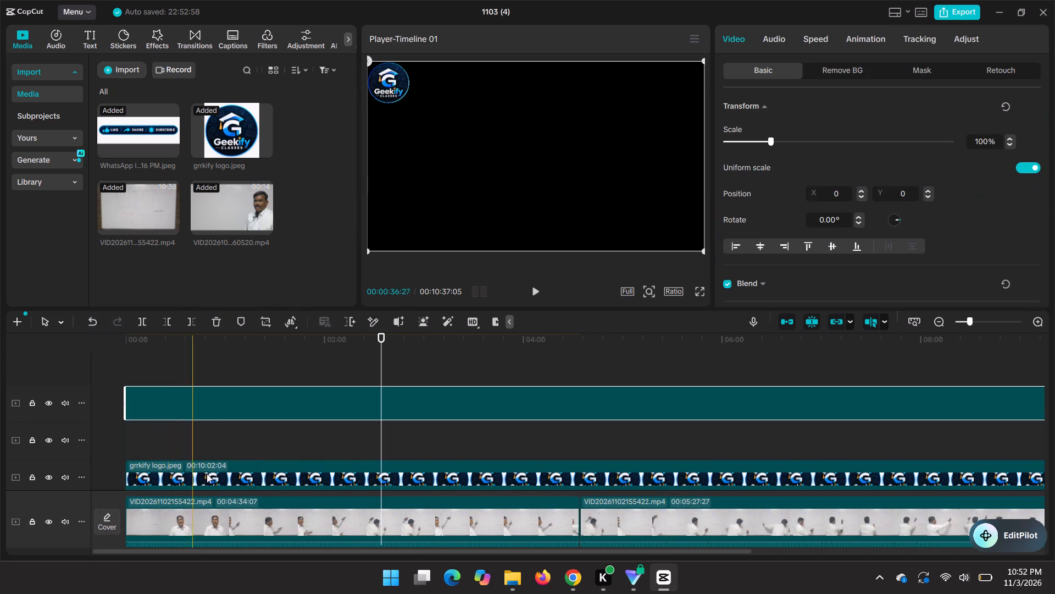
Delete both VID20261102155422.mp4 lecture clips from the main track.
click(207, 518)
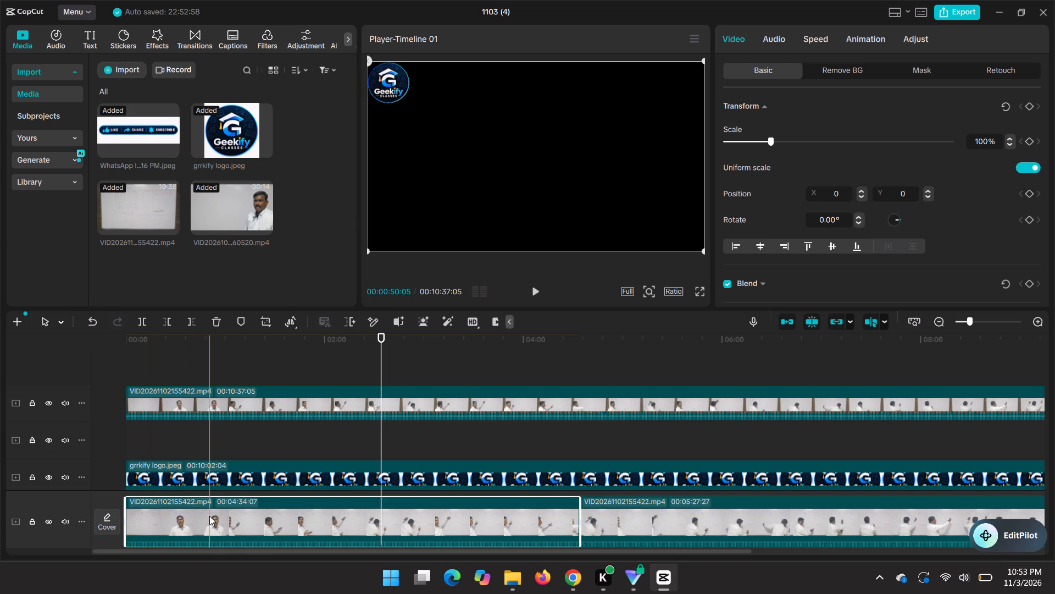
key(BackSpace)
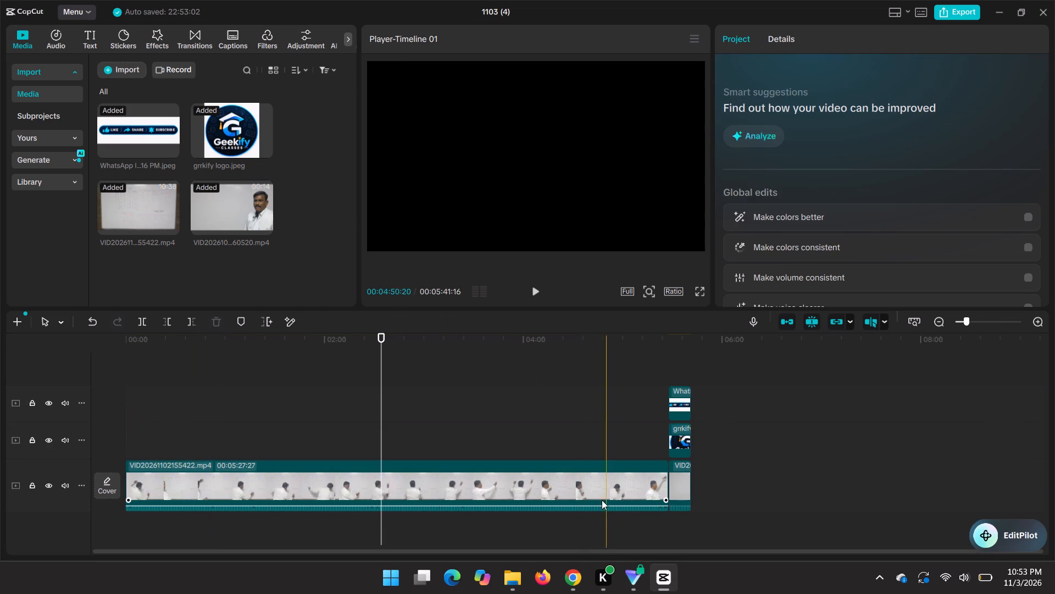
click(559, 501)
key(BackSpace)
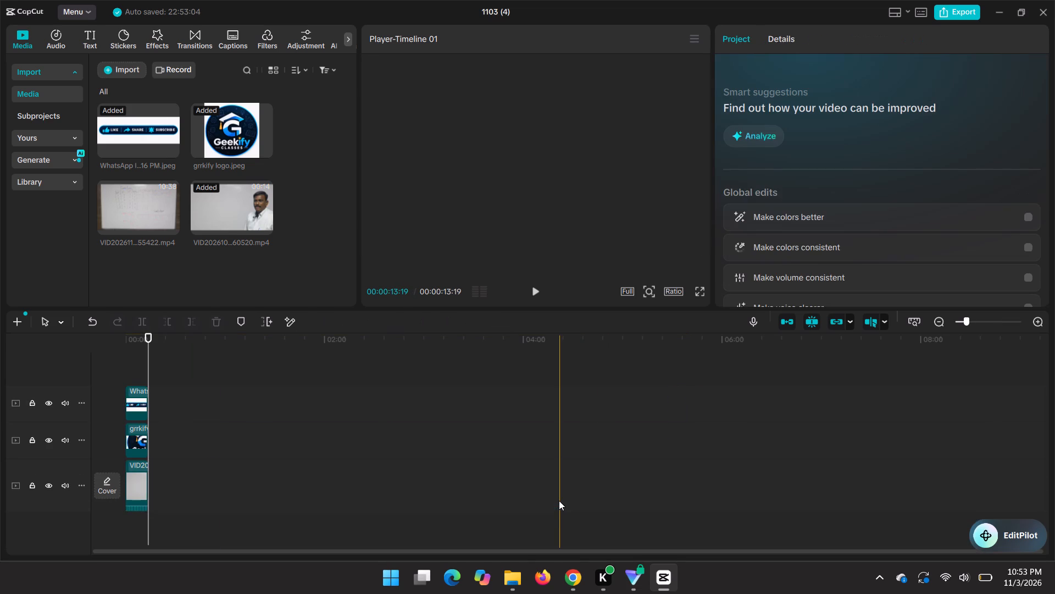
Delete the Geekify logo overlay above the closing clip.
click(141, 415)
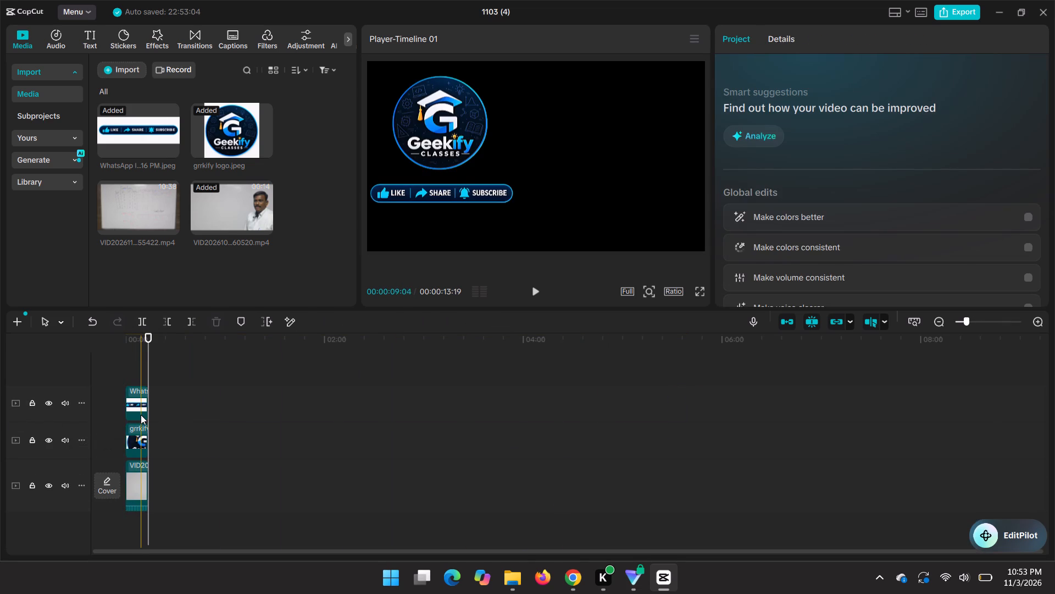
click(140, 436)
key(BackSpace)
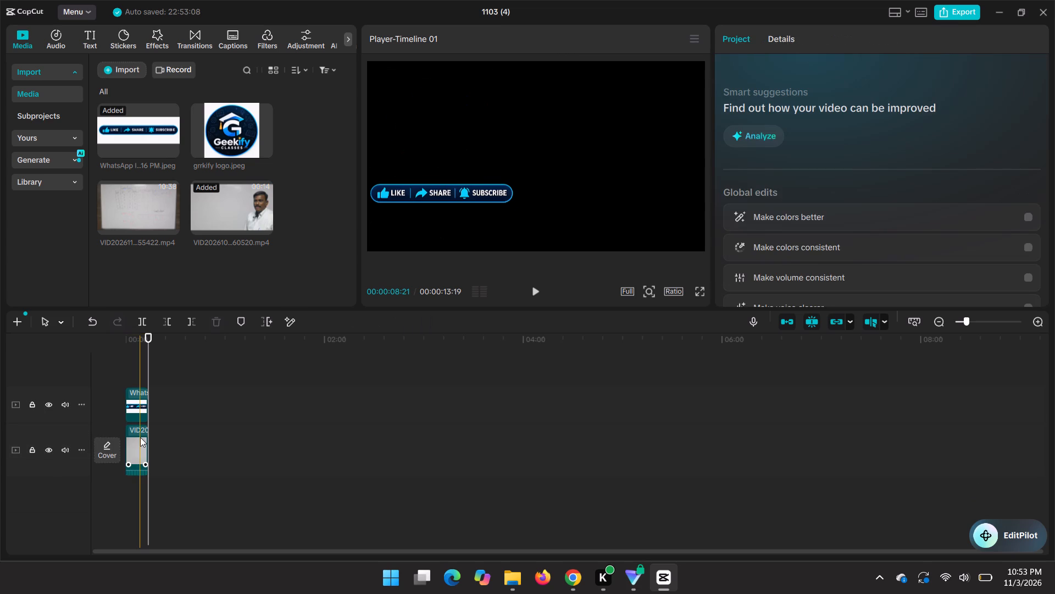
Close project 1103 (4) and exit CapCut.
drag(1050, 0, 1044, 7)
click(1044, 7)
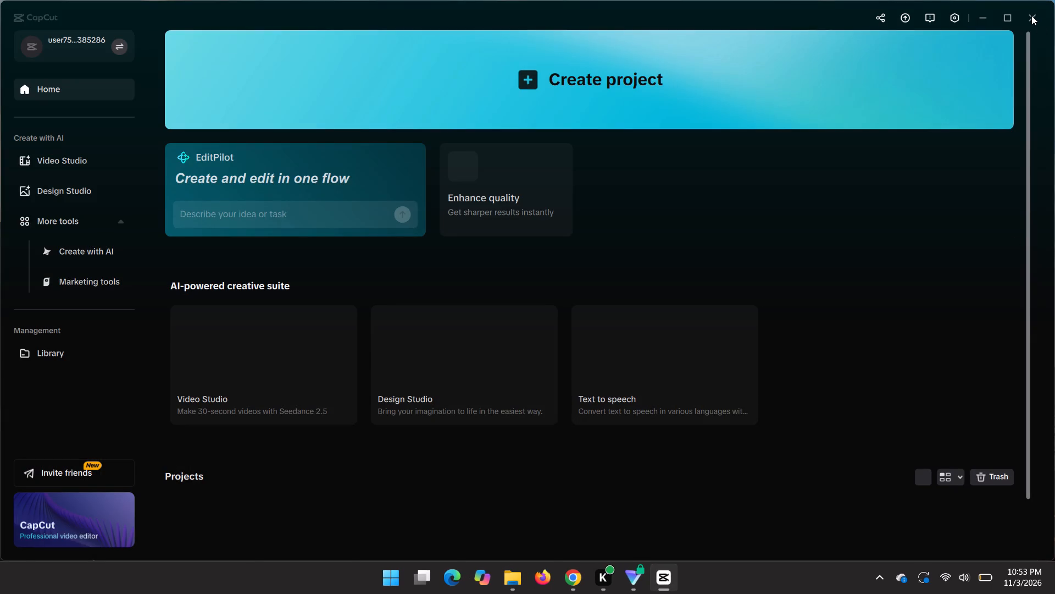
click(1031, 15)
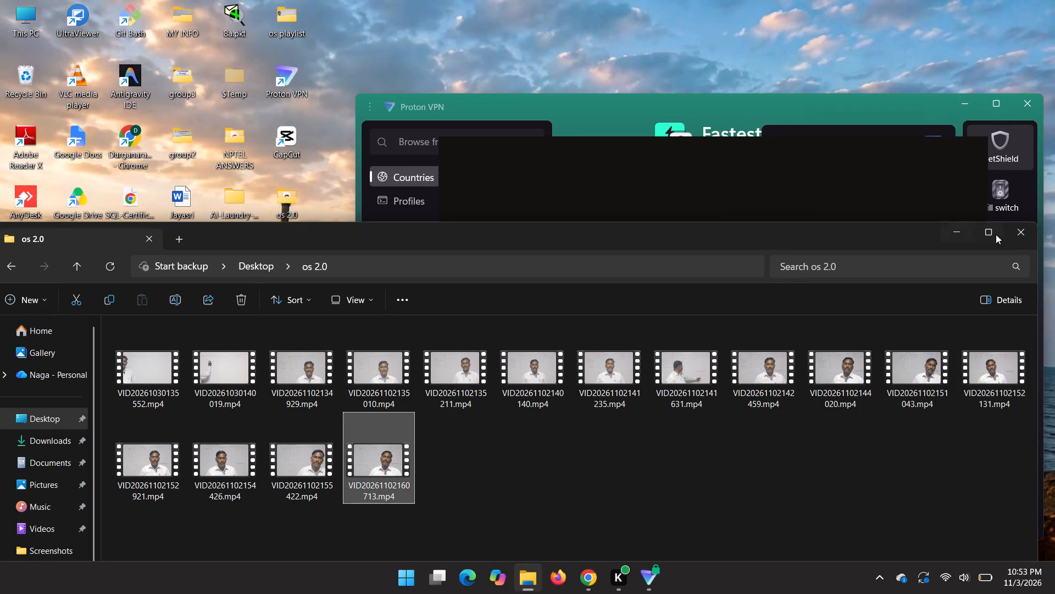
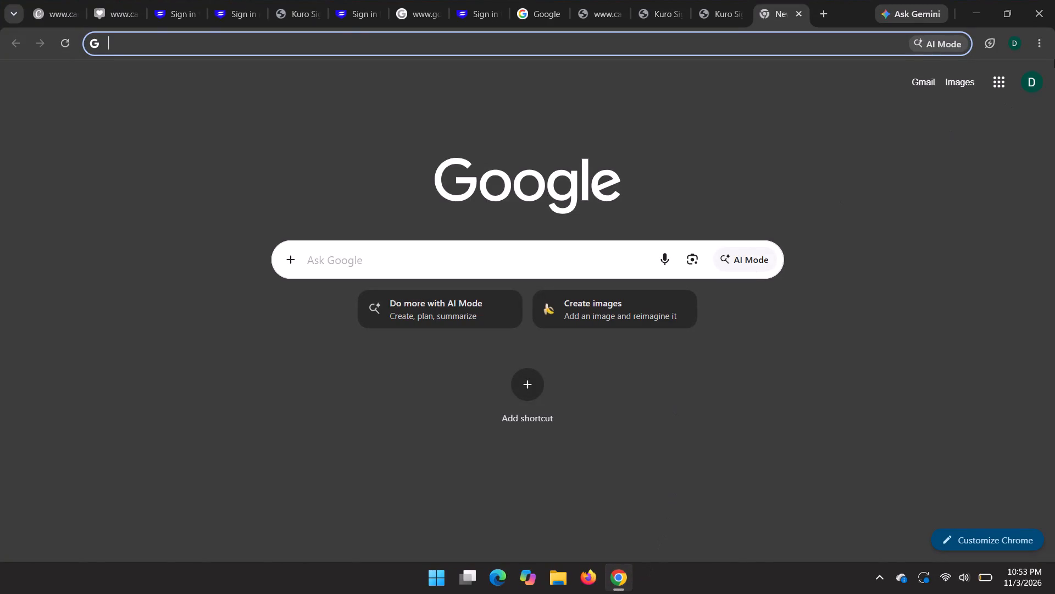
Close the Chrome window with all its open tabs.
click(1039, 13)
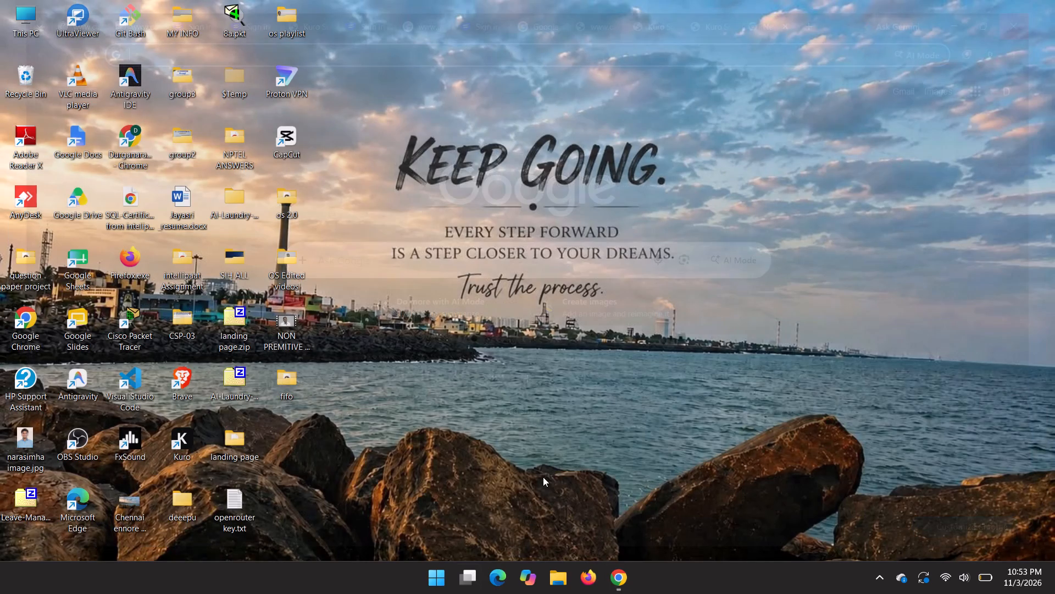
Open the computer's power options and choose a power action to end the working session.
click(441, 584)
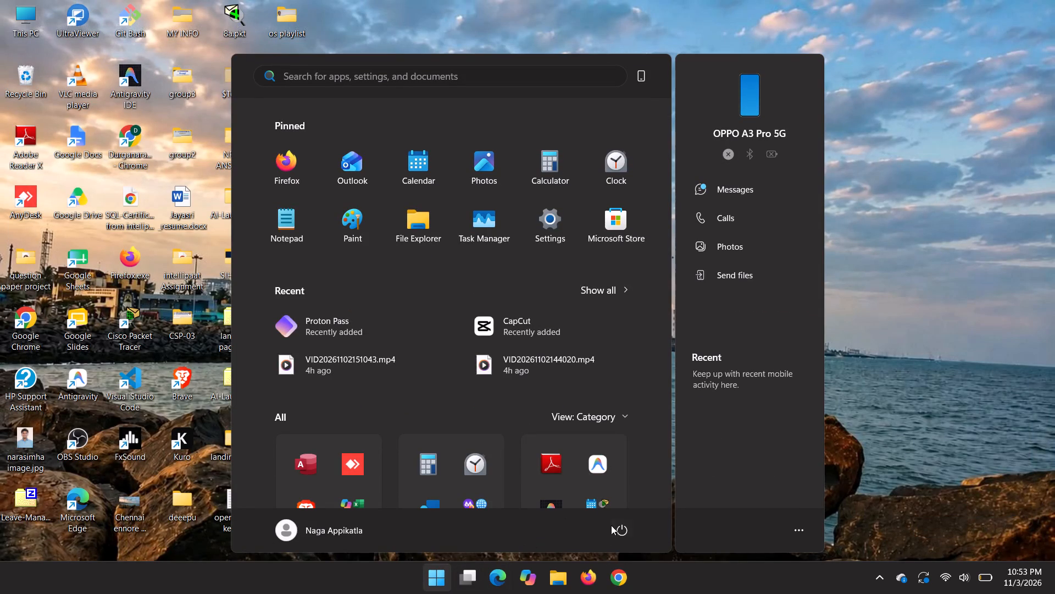
click(615, 527)
click(618, 482)
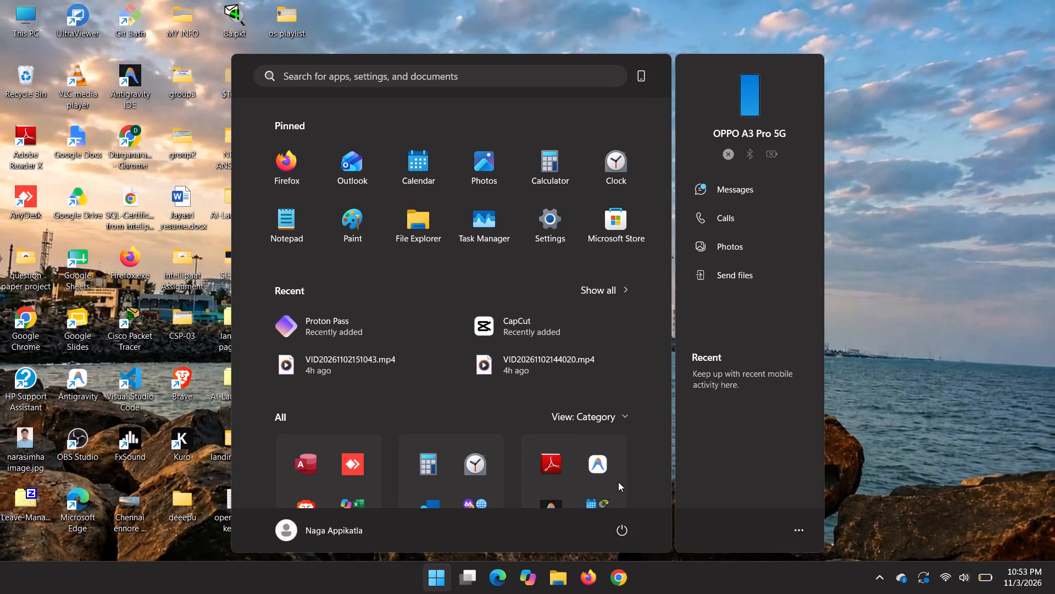